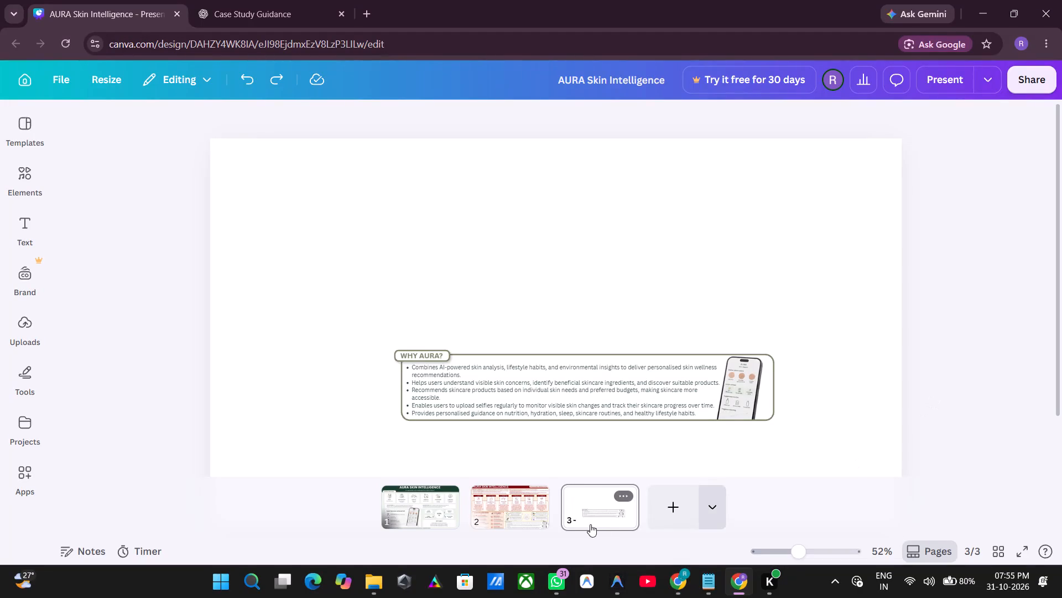
Delete page 3, which holds only the WHY AURA? box on a blank background.
click(621, 495)
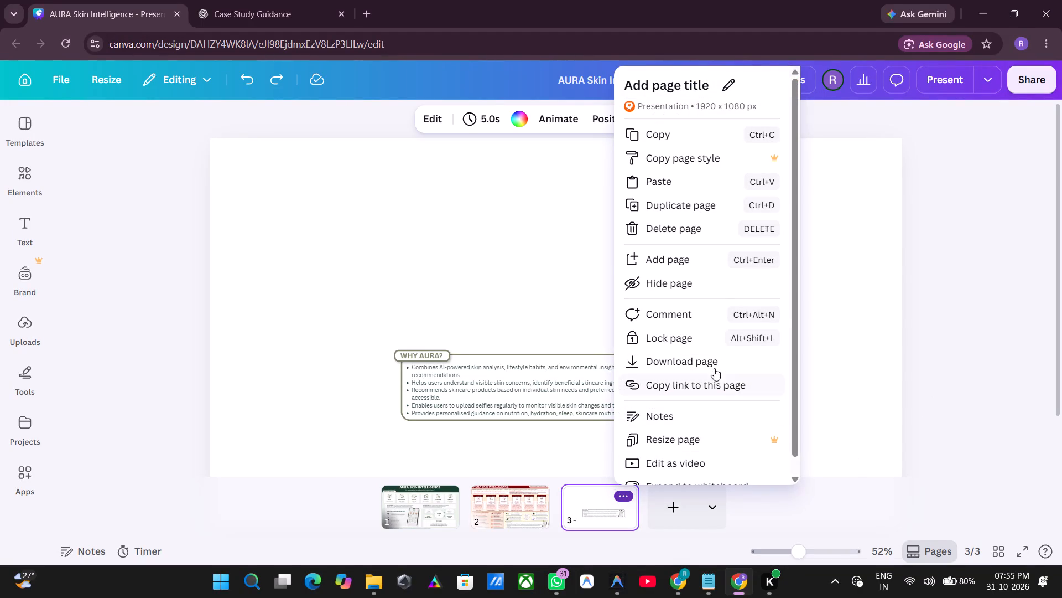
click(704, 221)
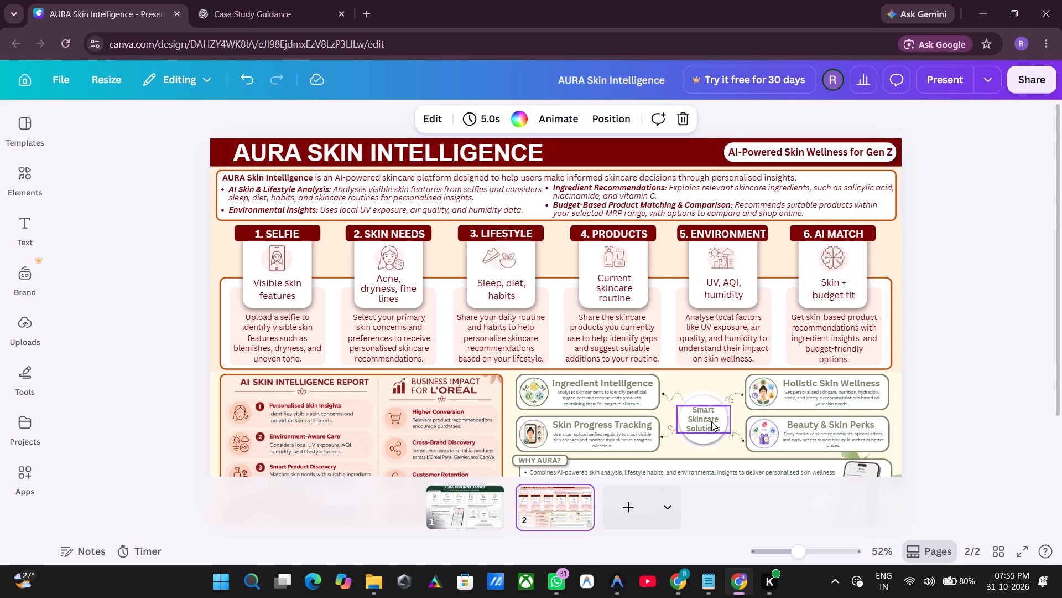
Compare the green page 1 with the maroon page 2, examining the layout and content of page 2 in full.
click(488, 521)
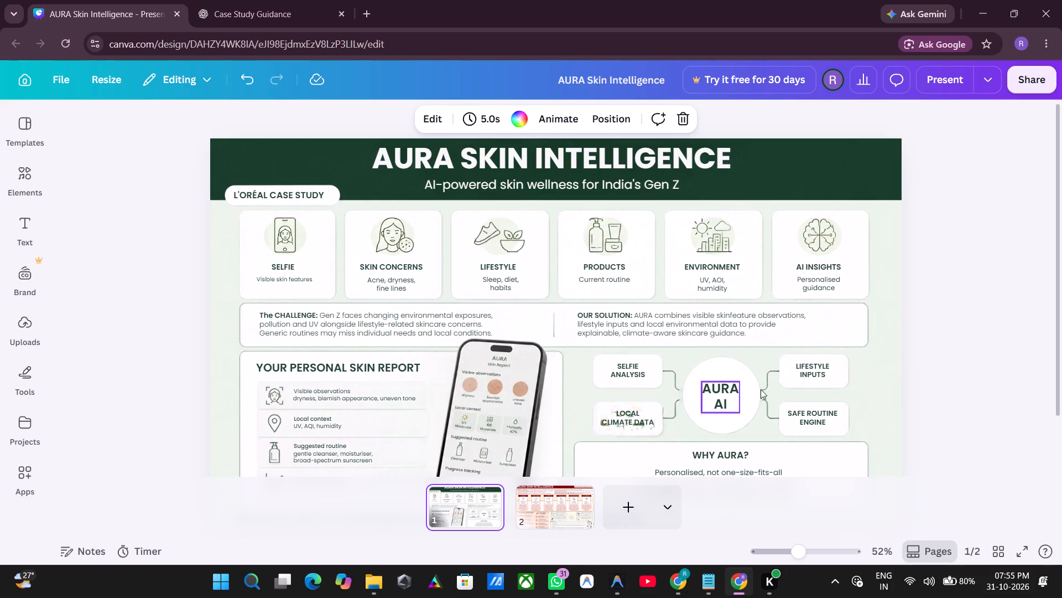
scroll(865, 352, down, 1)
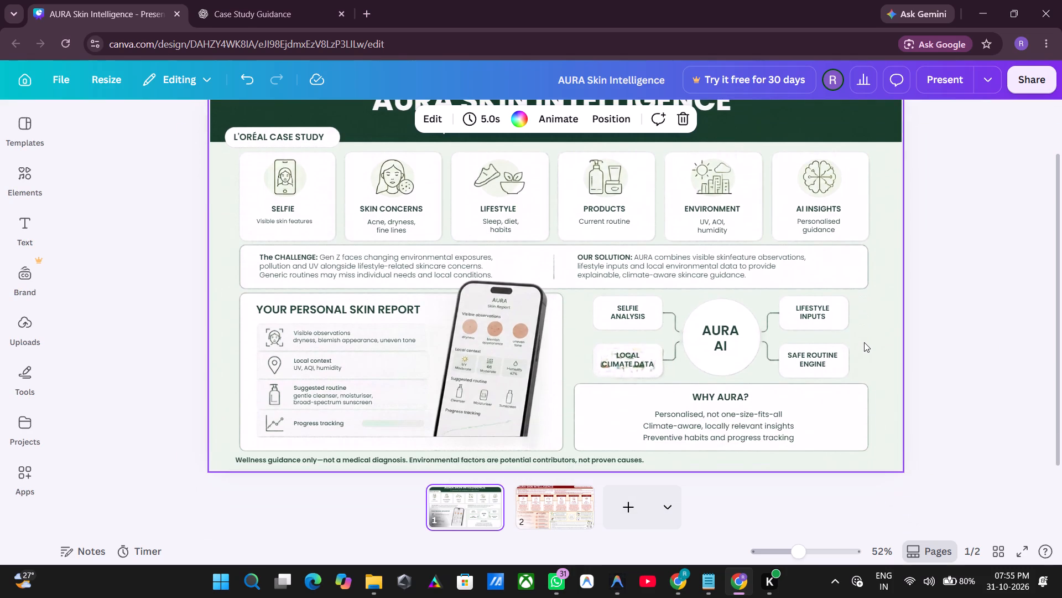
click(543, 493)
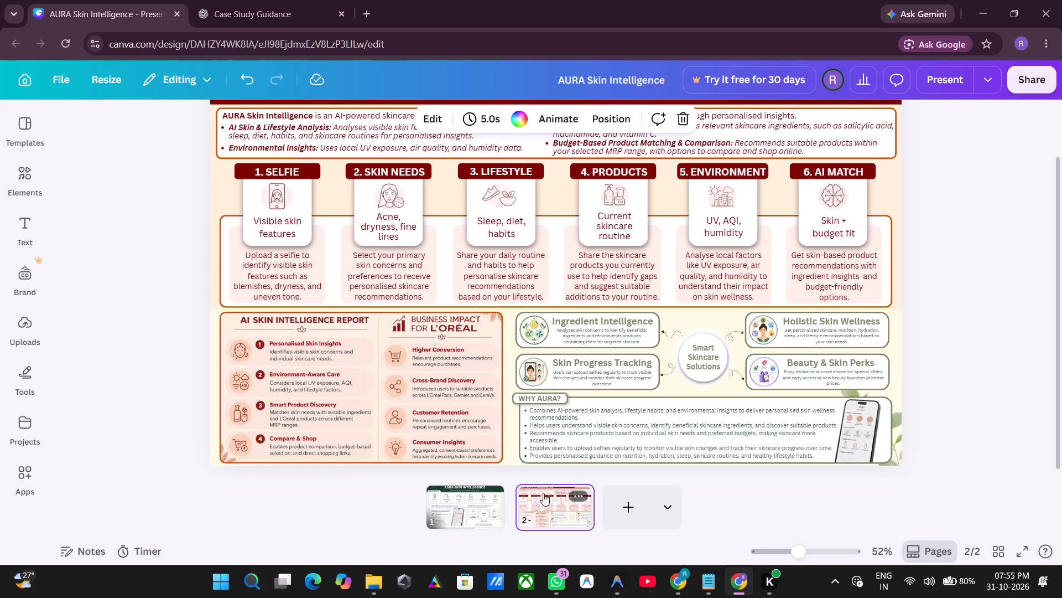
scroll(953, 350, up, 3)
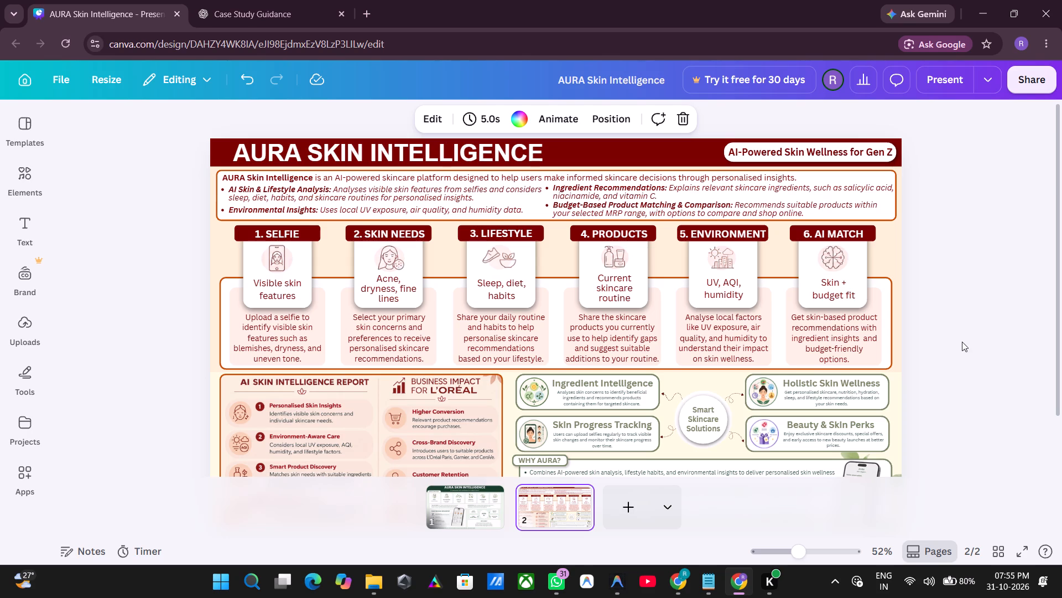
scroll(963, 341, up, 1)
scroll(1012, 336, down, 2)
scroll(1023, 328, up, 1)
scroll(1010, 247, down, 2)
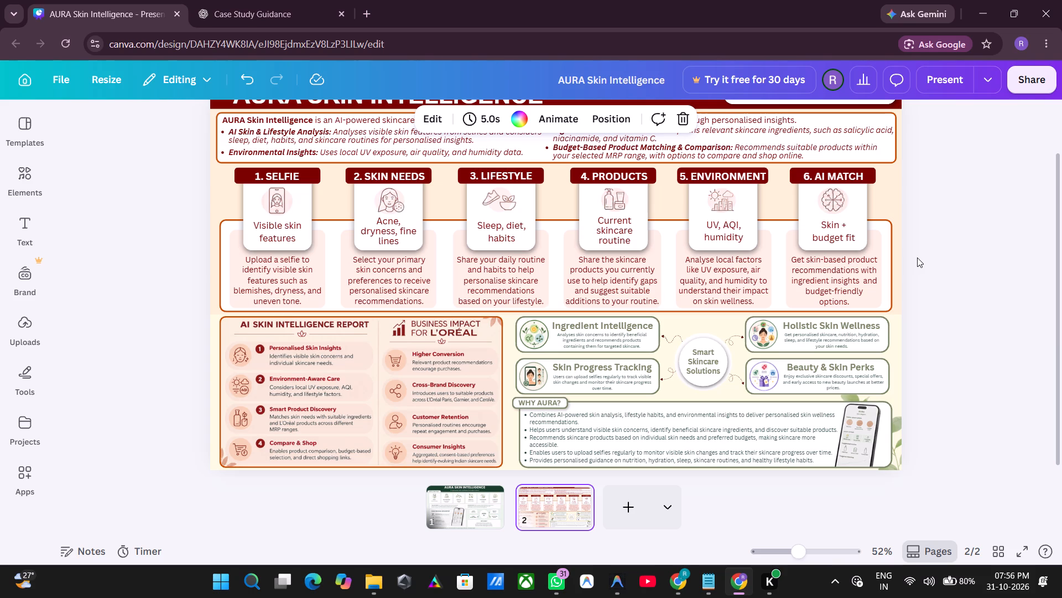
click(949, 275)
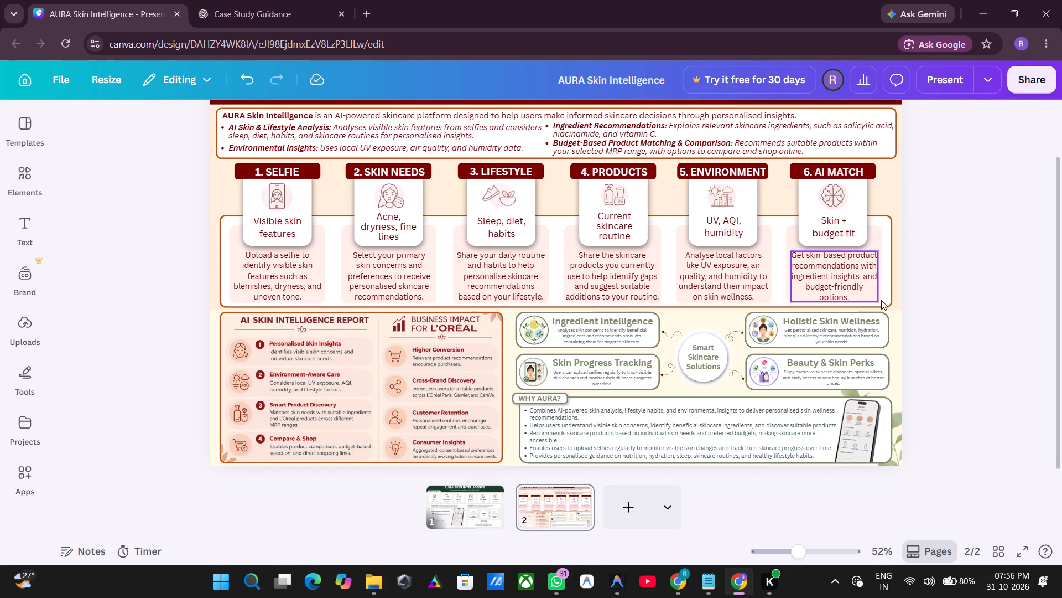
click(978, 302)
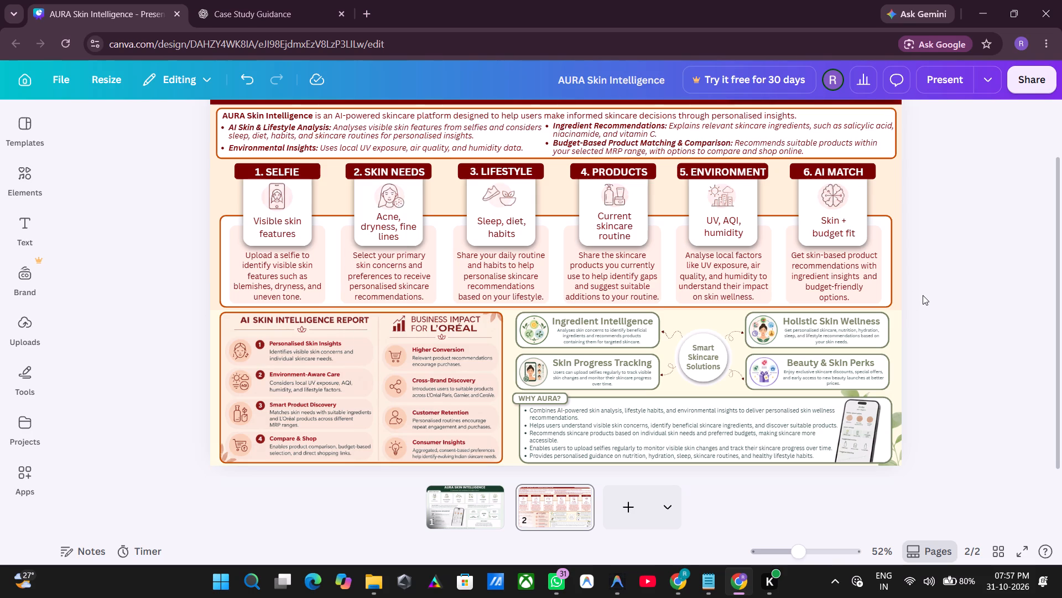
click(466, 522)
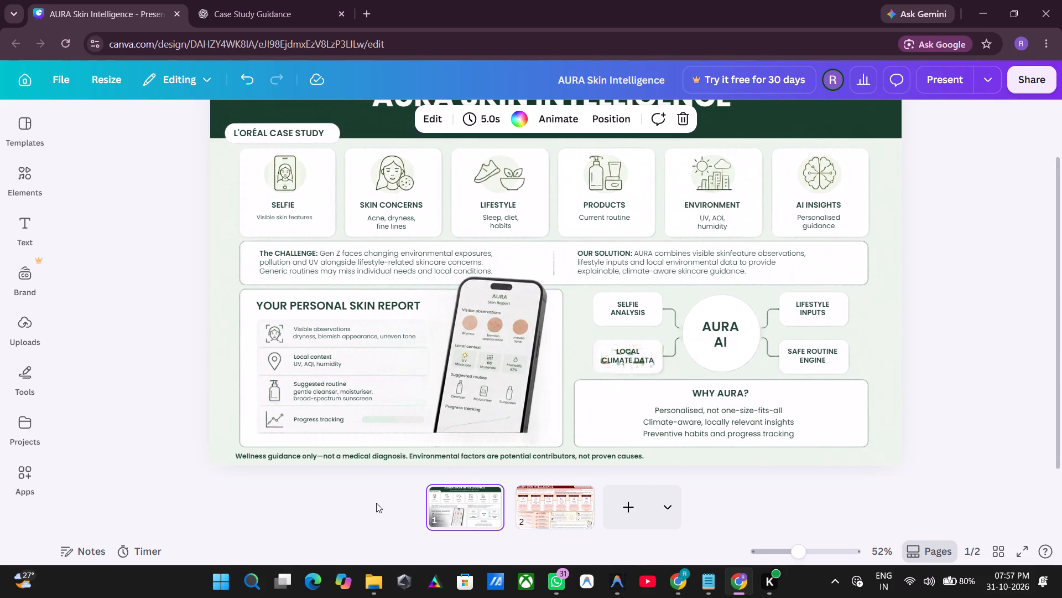
scroll(875, 443, up, 1)
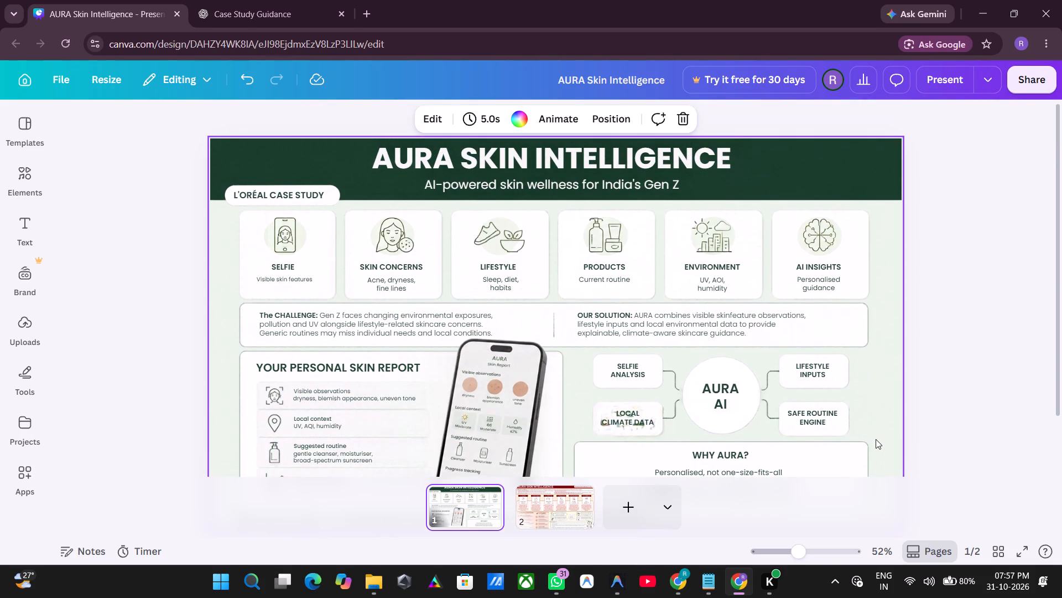
click(537, 517)
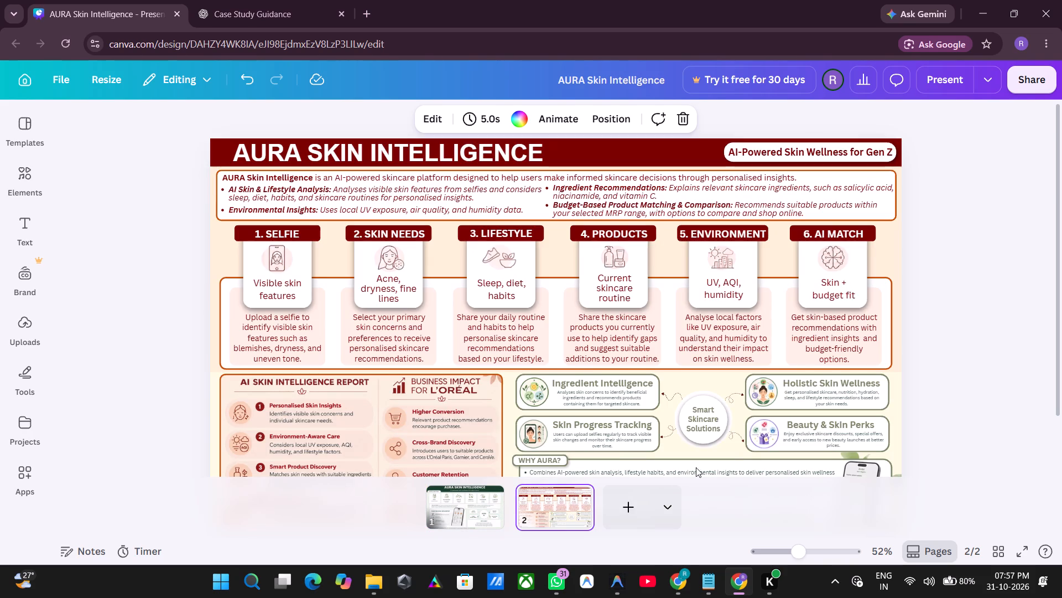
click(957, 379)
scroll(966, 379, down, 1)
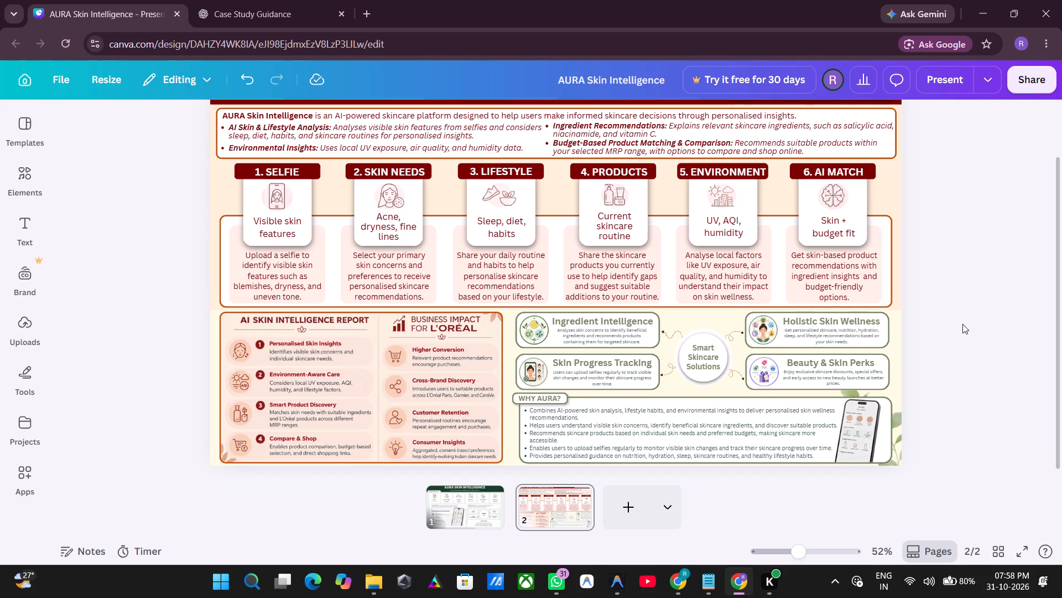
scroll(967, 321, up, 2)
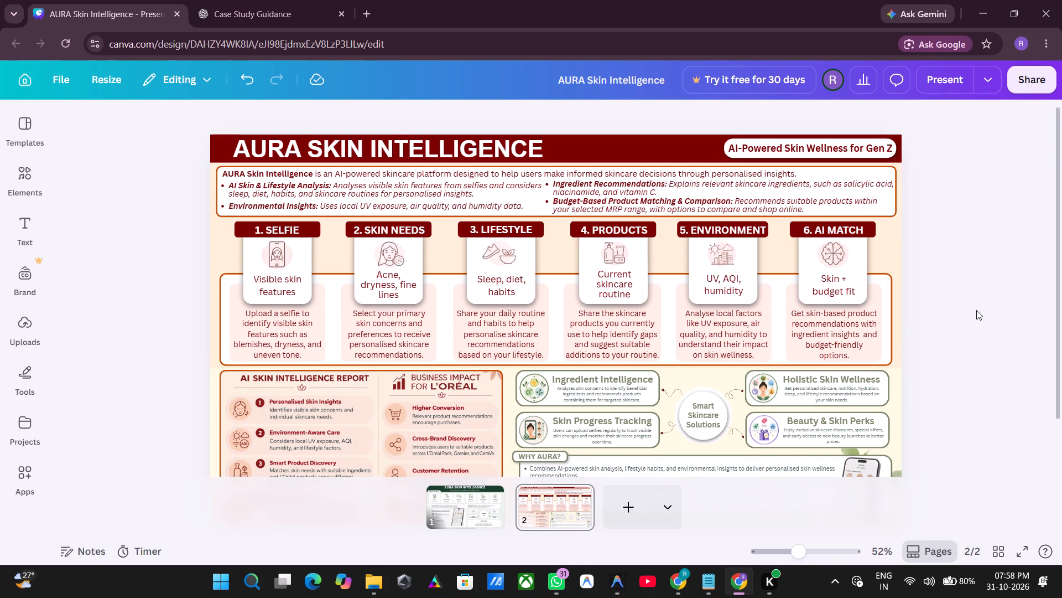
scroll(976, 311, down, 3)
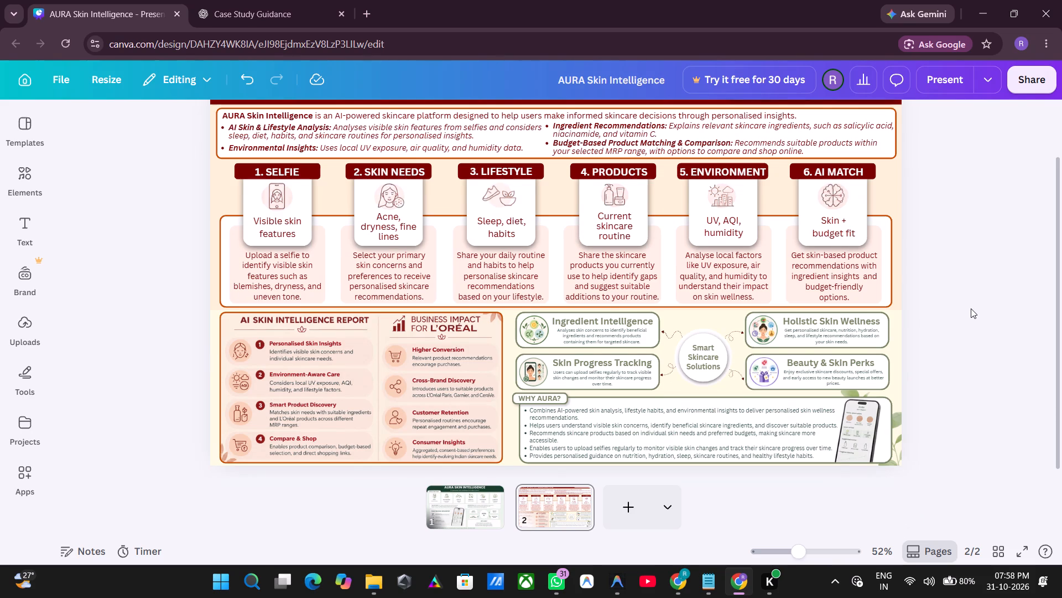
scroll(971, 308, up, 1)
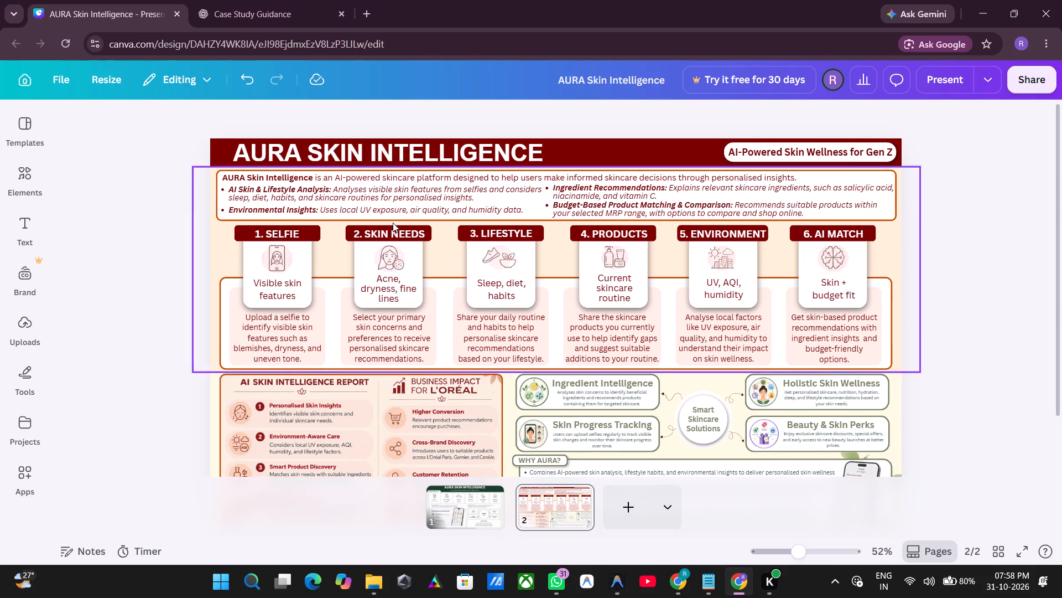
Browse the shapes results, search the element library for "elements", and look through all matching graphics.
click(20, 178)
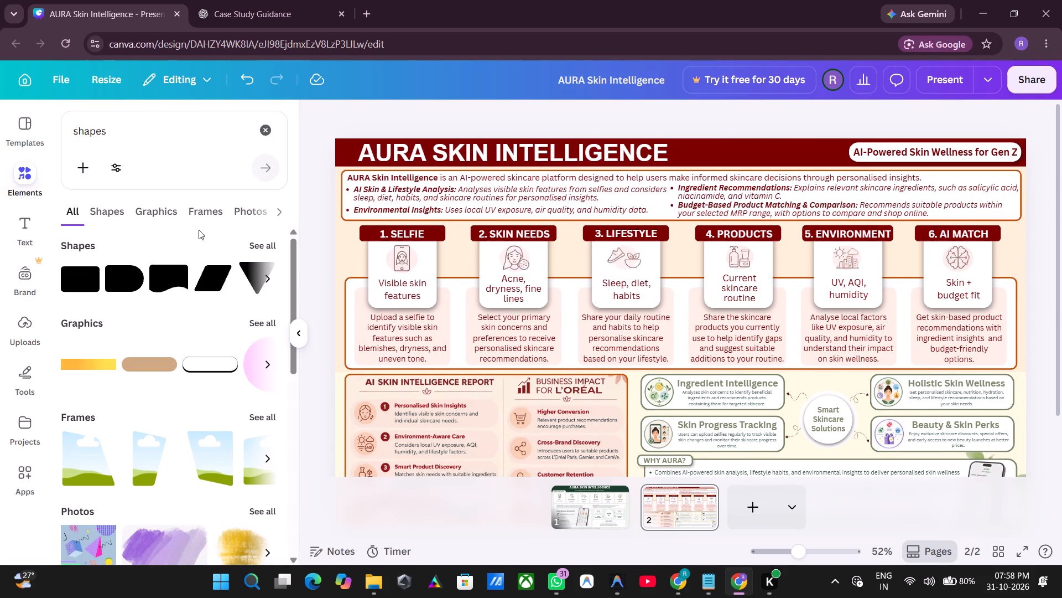
scroll(199, 234, down, 2)
scroll(199, 234, up, 2)
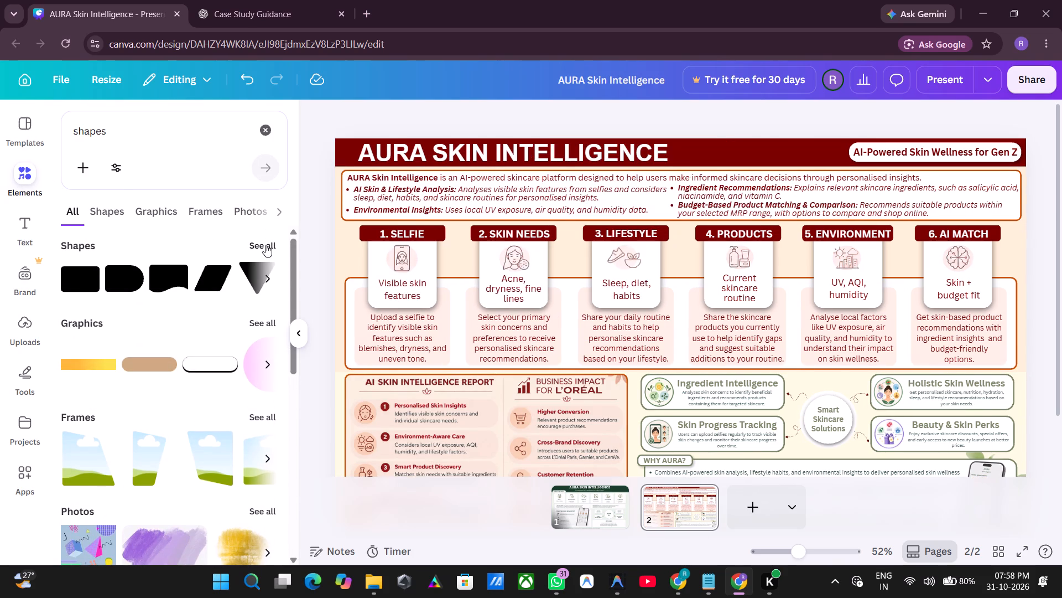
scroll(241, 248, down, 5)
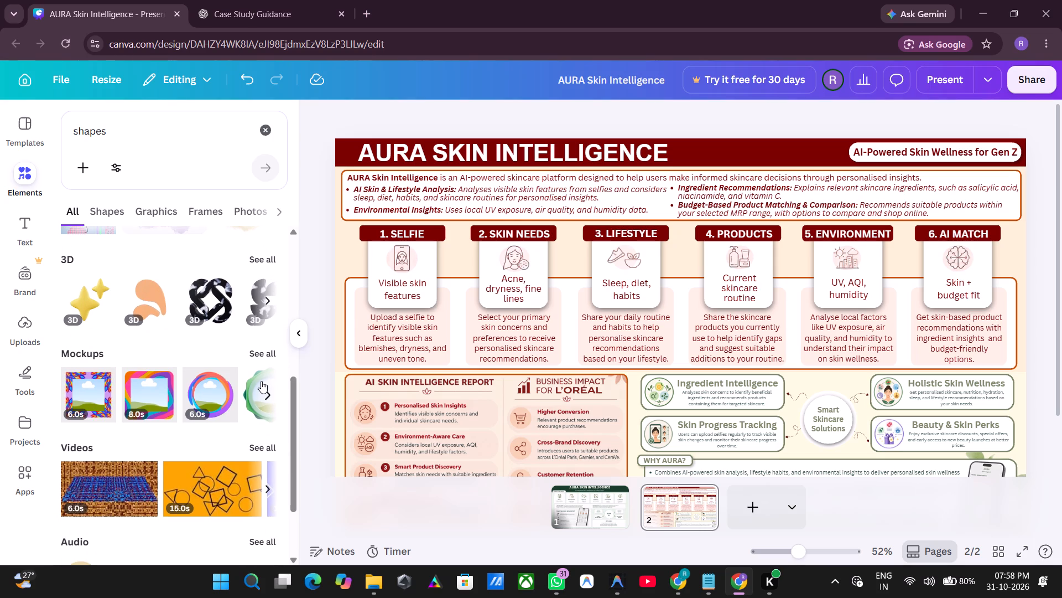
click(268, 131)
text(elements)
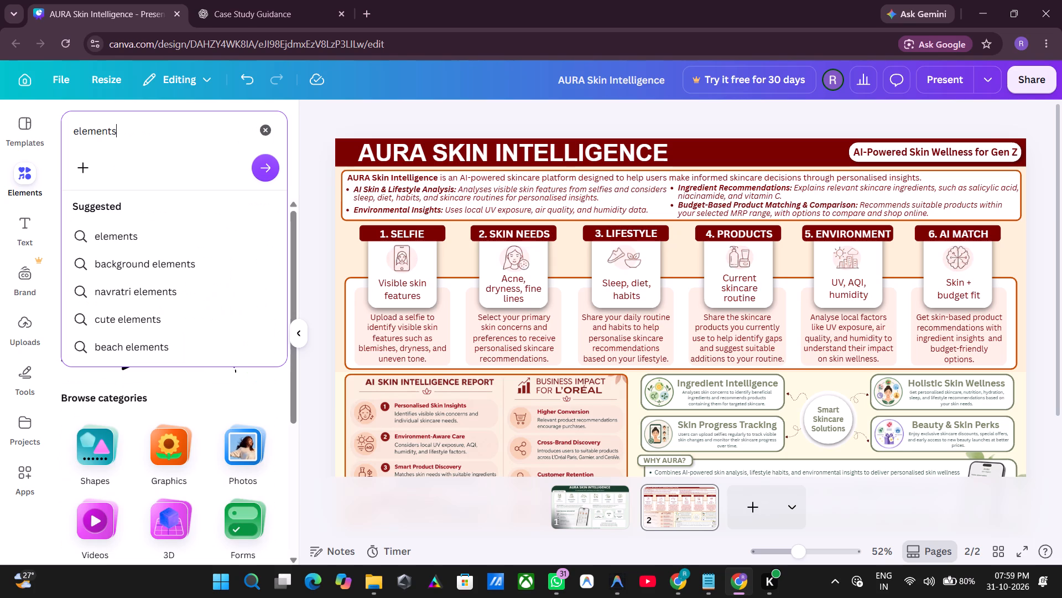
key(Return)
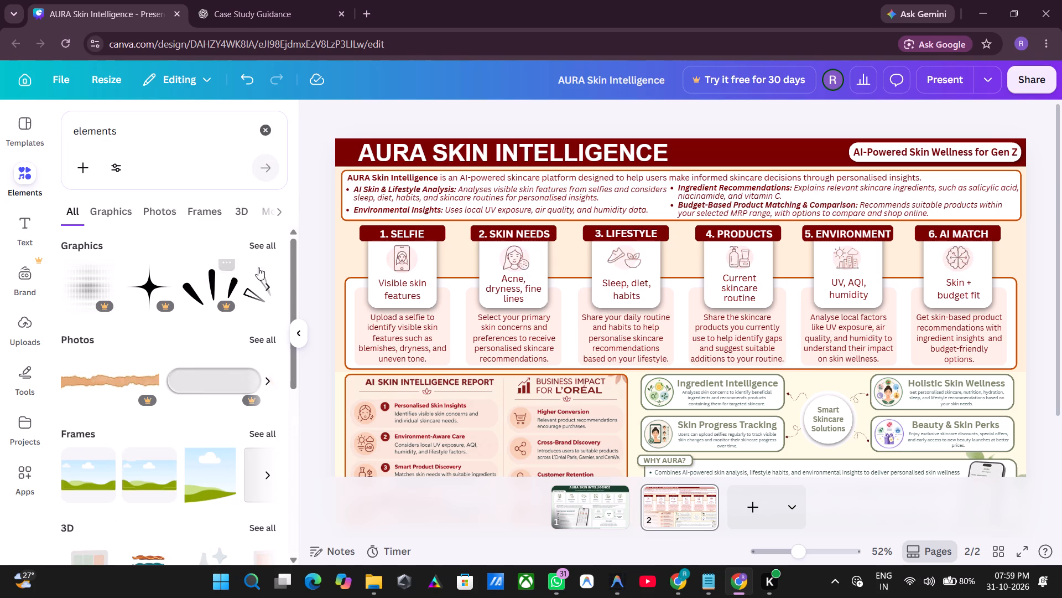
click(265, 248)
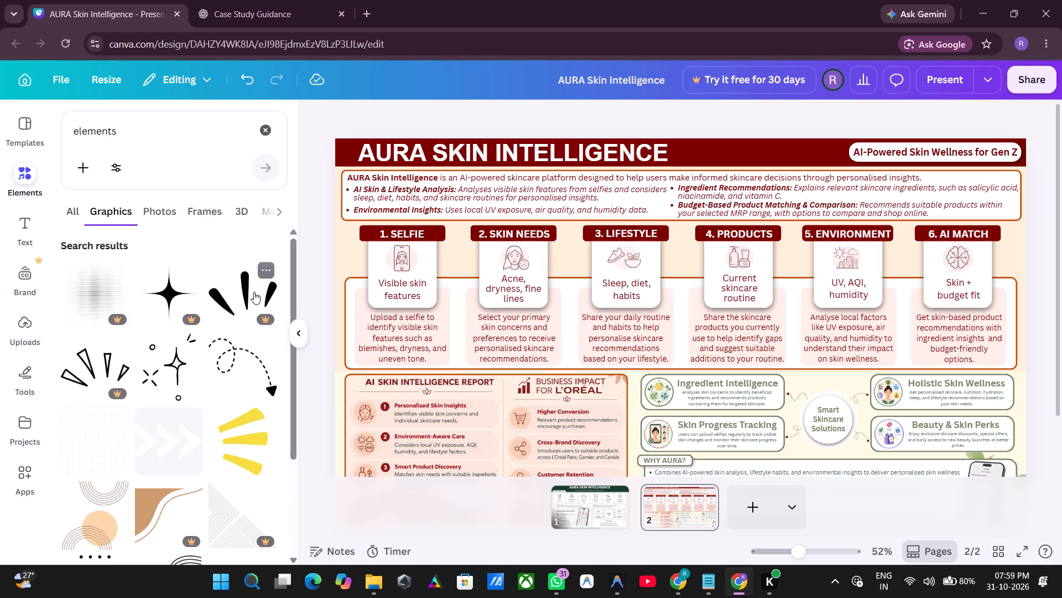
scroll(162, 348, down, 3)
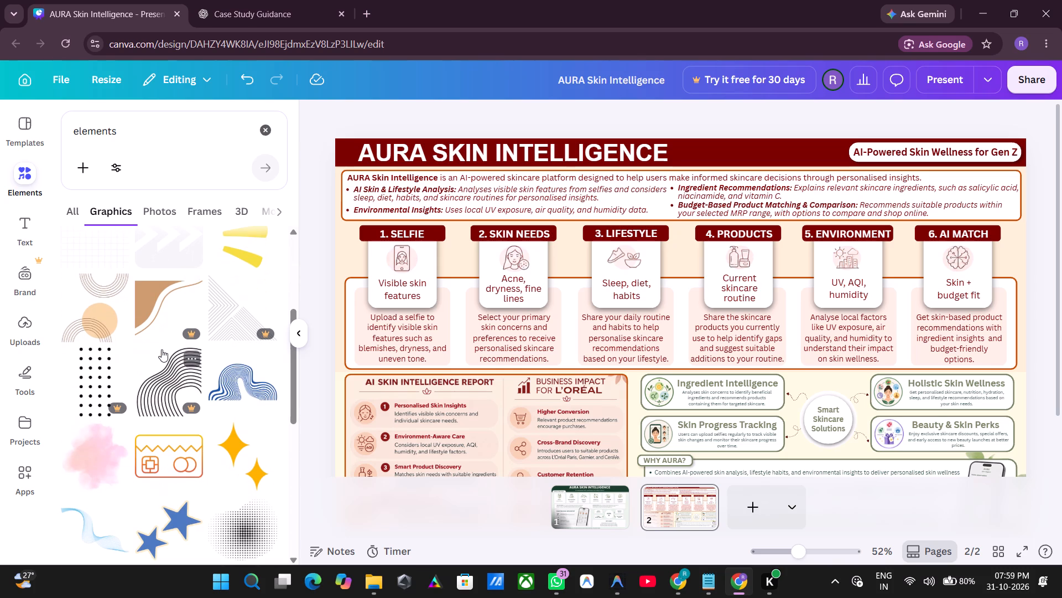
scroll(174, 269, up, 1)
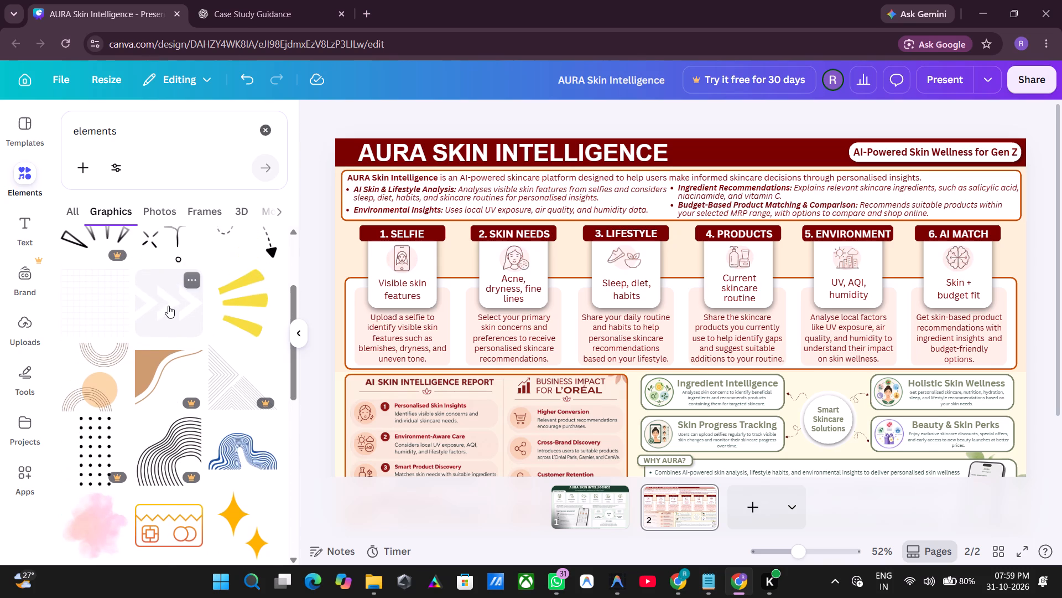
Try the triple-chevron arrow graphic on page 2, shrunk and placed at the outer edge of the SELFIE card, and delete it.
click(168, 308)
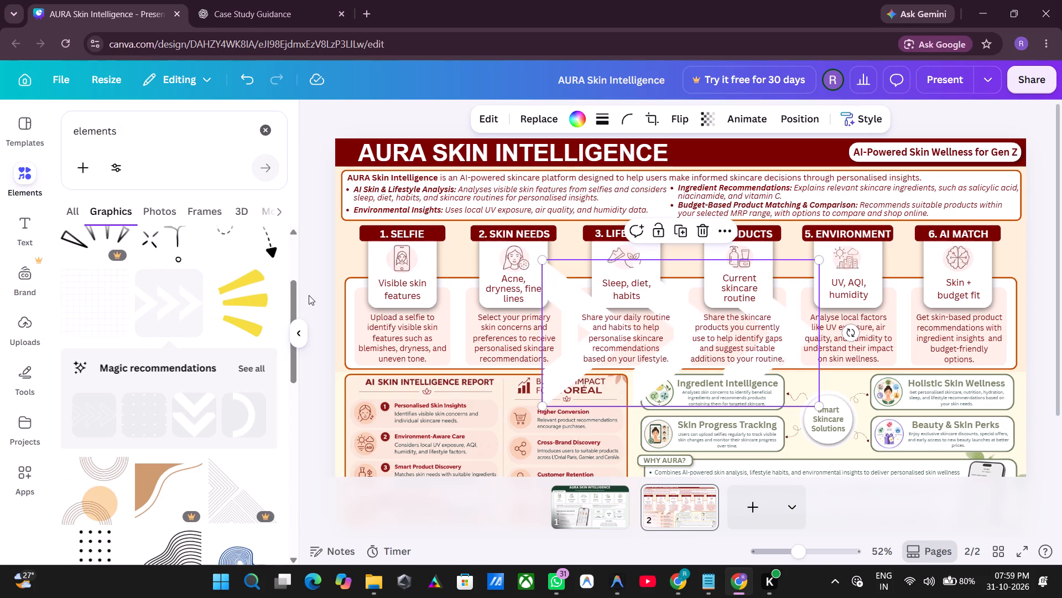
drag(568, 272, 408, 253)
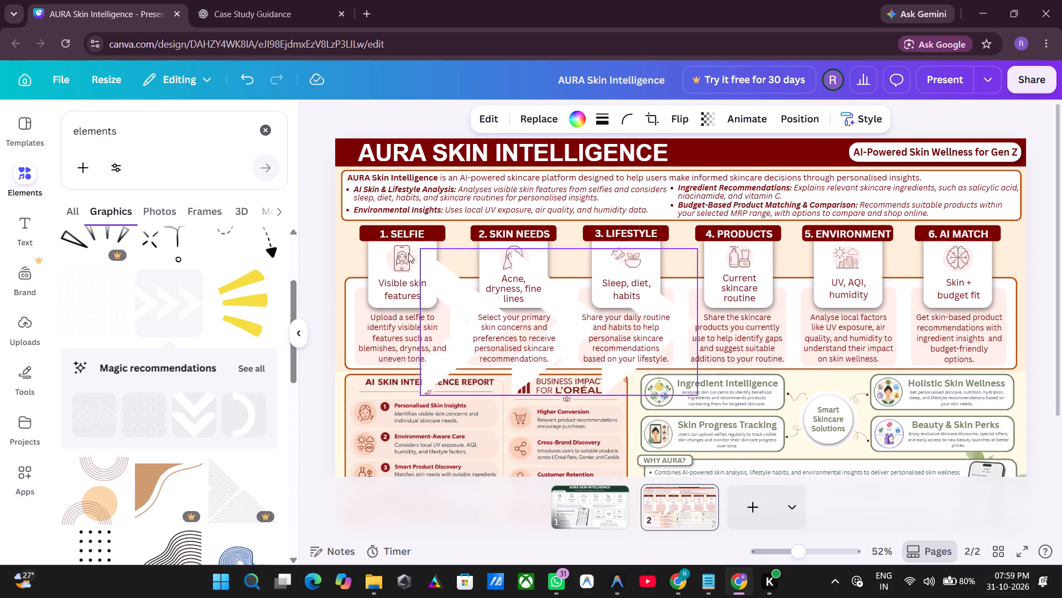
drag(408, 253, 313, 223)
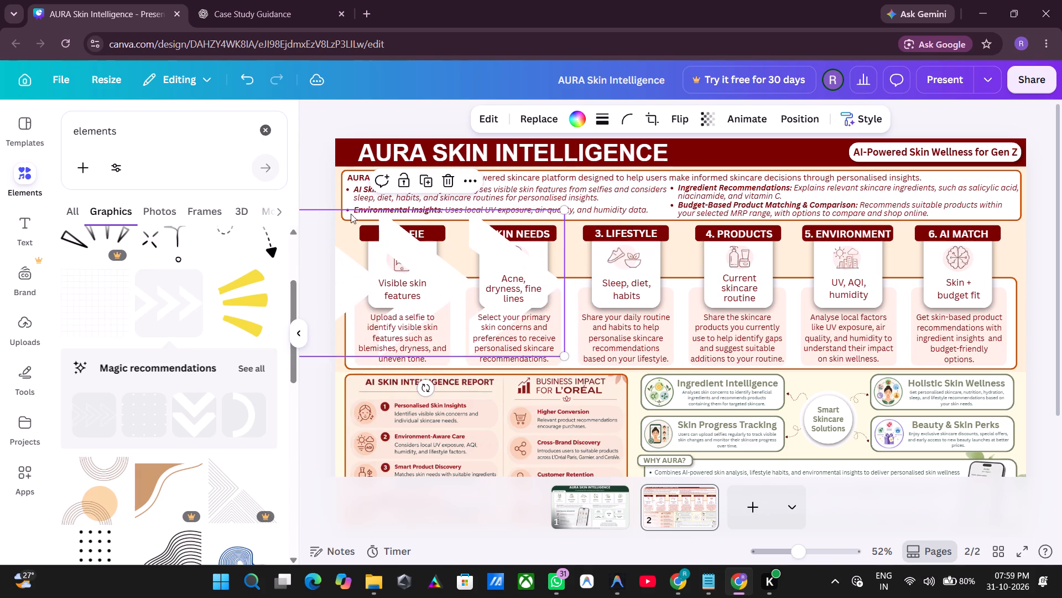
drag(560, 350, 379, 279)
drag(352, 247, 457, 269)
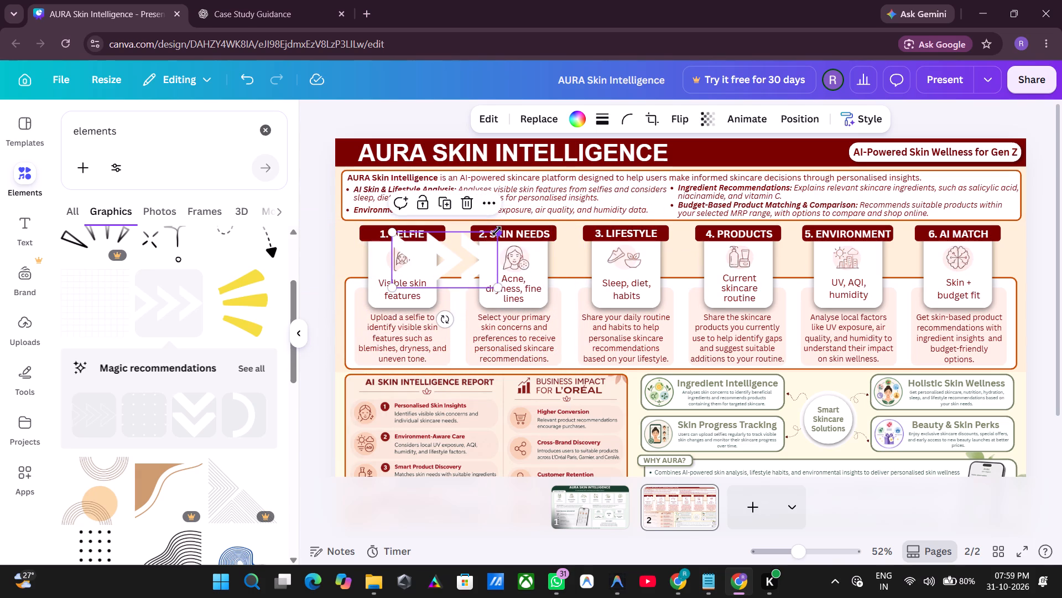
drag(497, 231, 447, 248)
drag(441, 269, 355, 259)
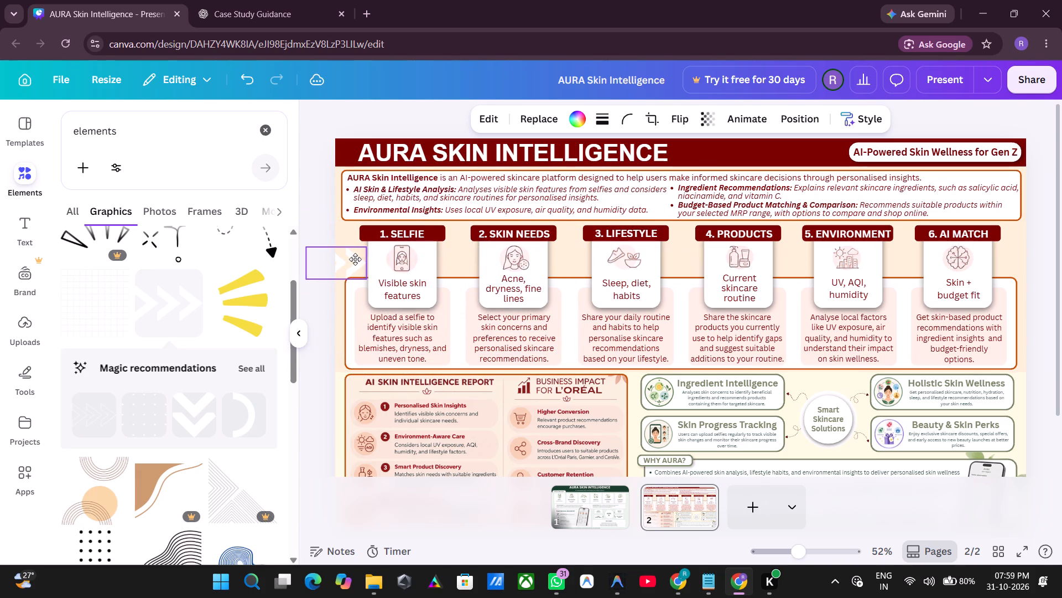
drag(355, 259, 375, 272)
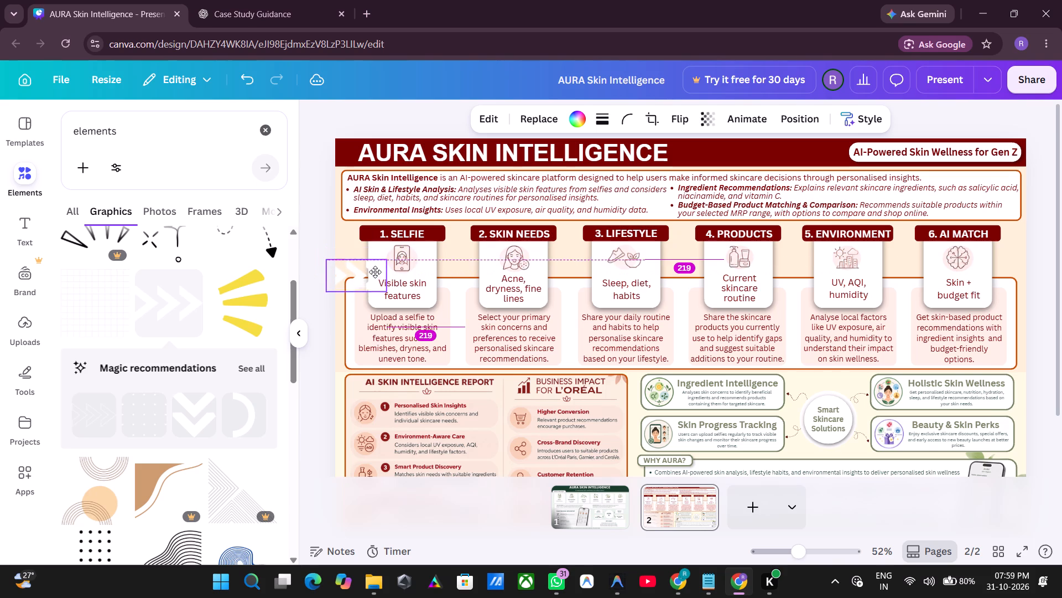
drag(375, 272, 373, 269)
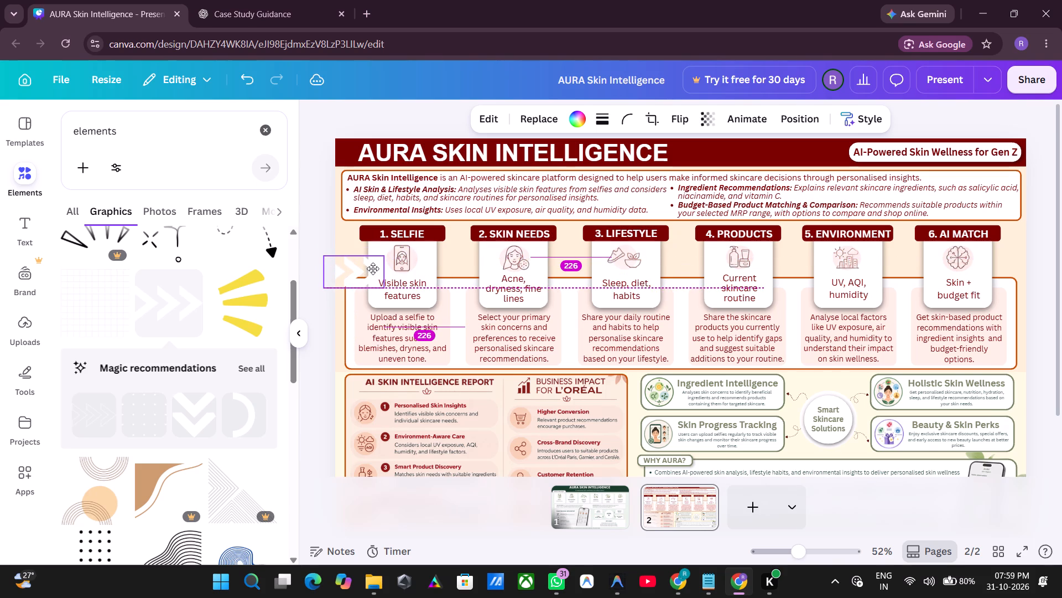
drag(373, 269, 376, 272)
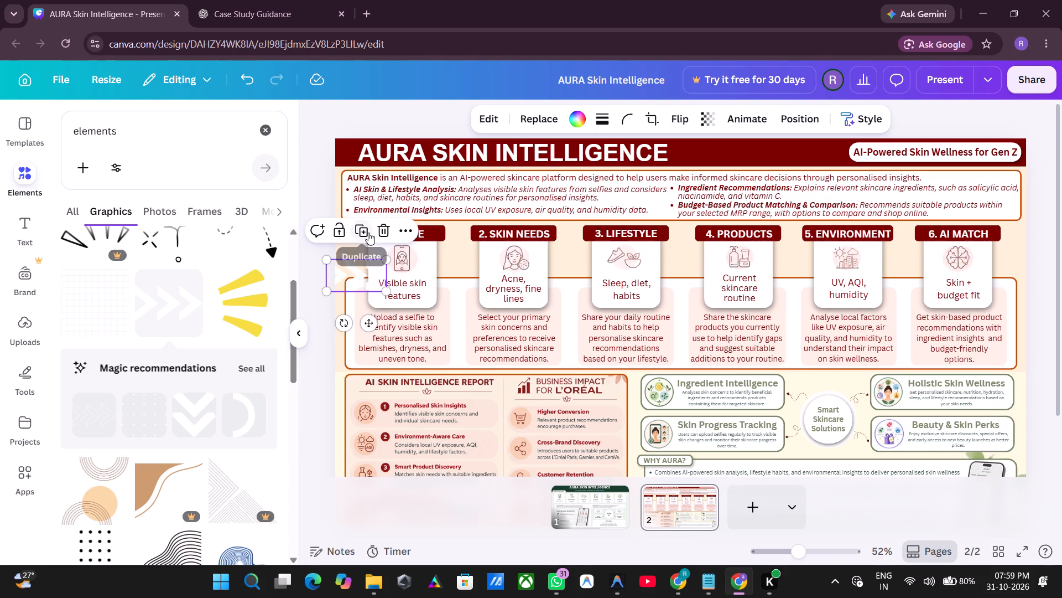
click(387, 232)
Look through all the magic recommendations related to the chevron graphic for a suitable decorative element.
scroll(211, 312, down, 1)
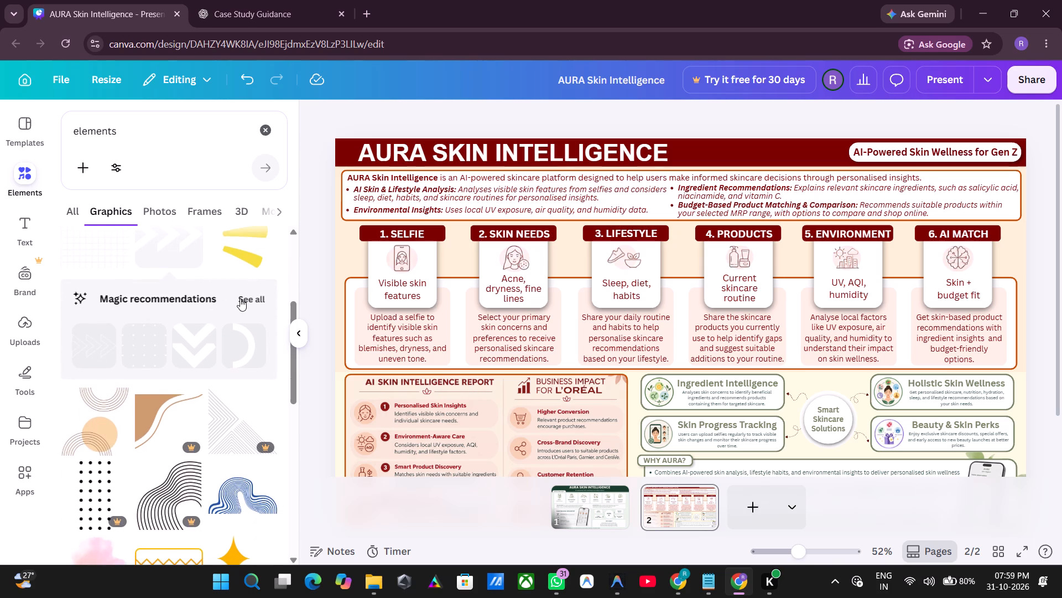
click(240, 298)
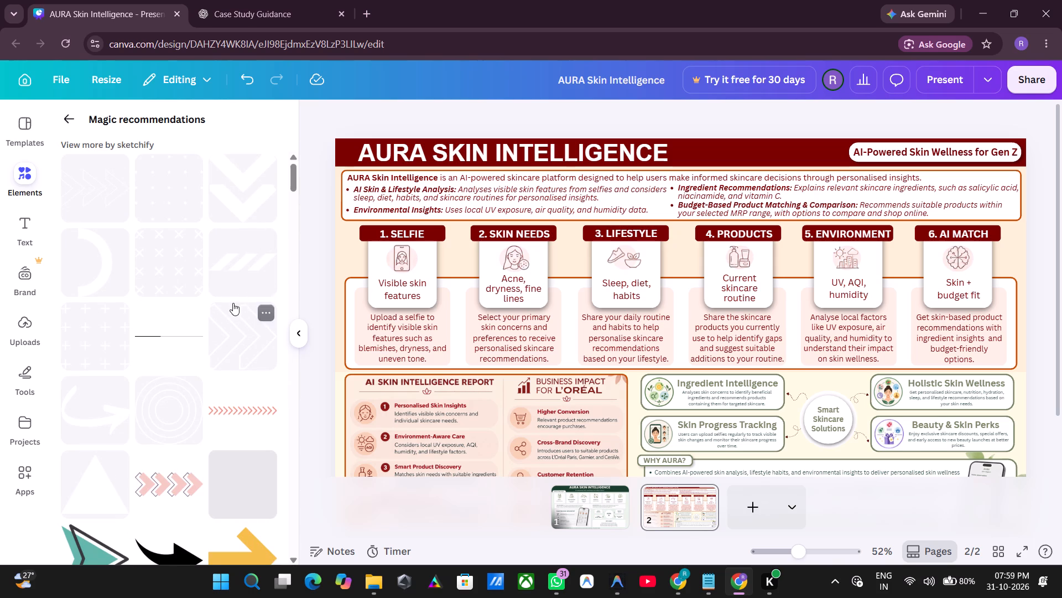
scroll(233, 303, down, 1)
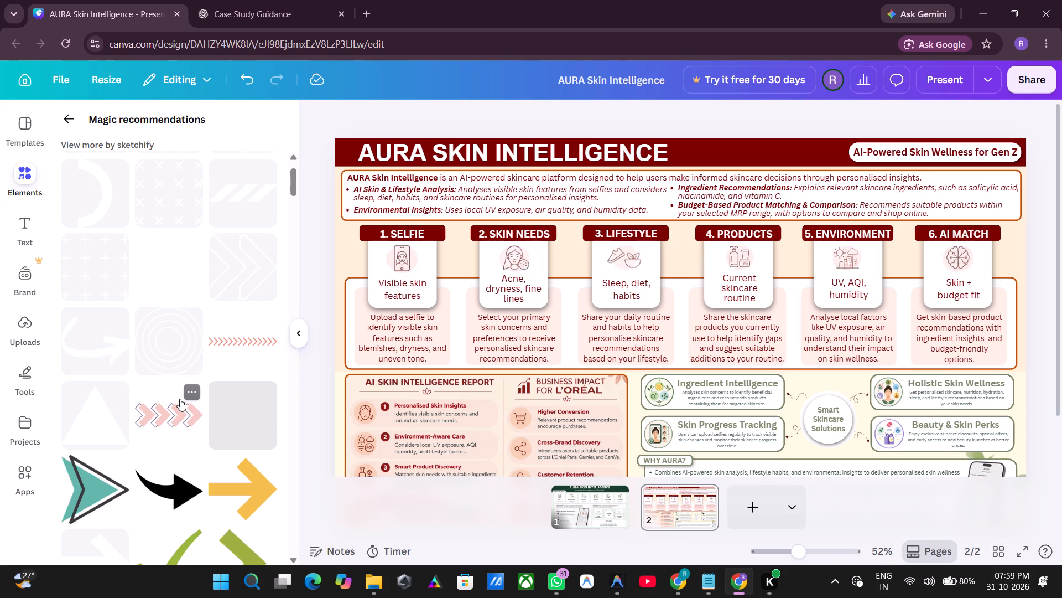
scroll(180, 394, down, 6)
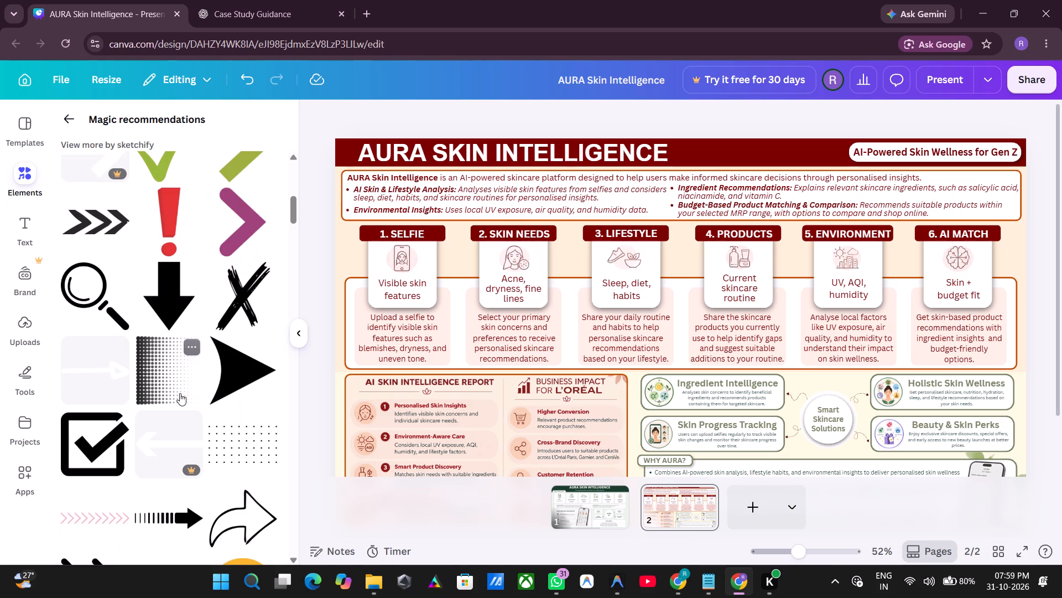
scroll(180, 393, down, 3)
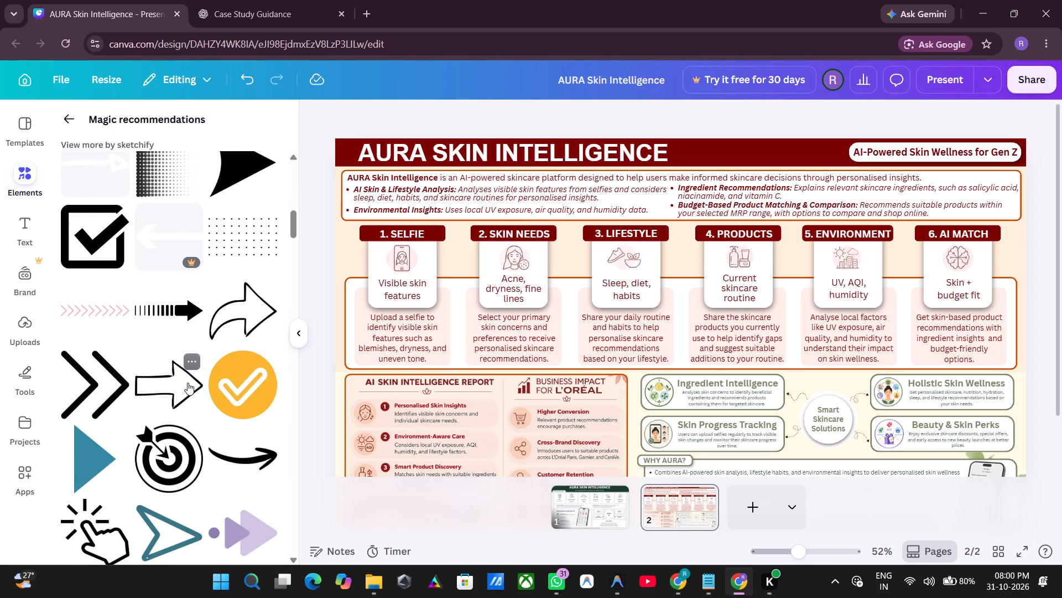
scroll(198, 385, up, 1)
scroll(202, 389, down, 3)
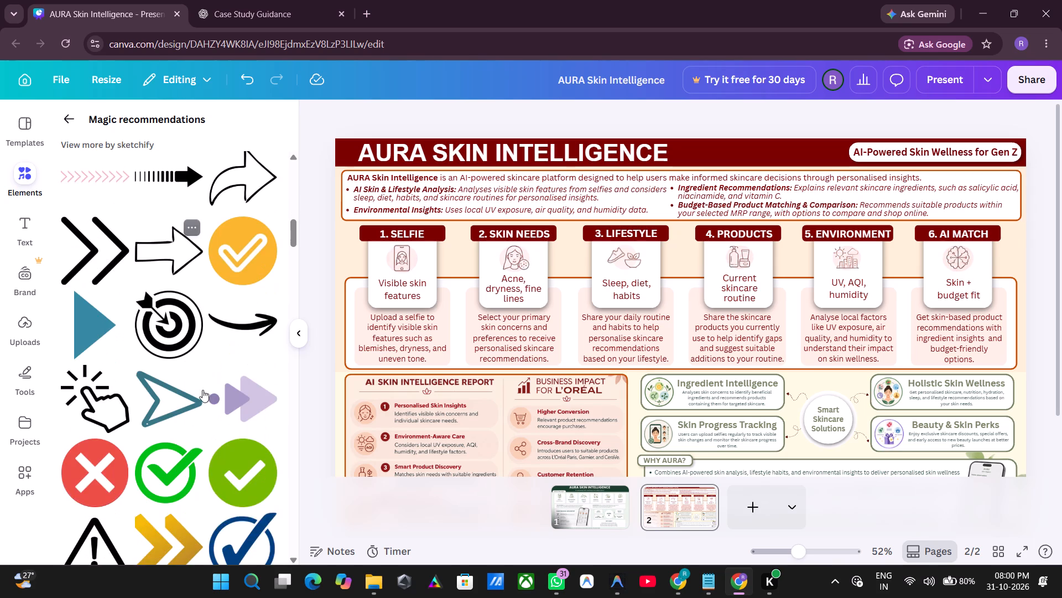
scroll(204, 388, down, 8)
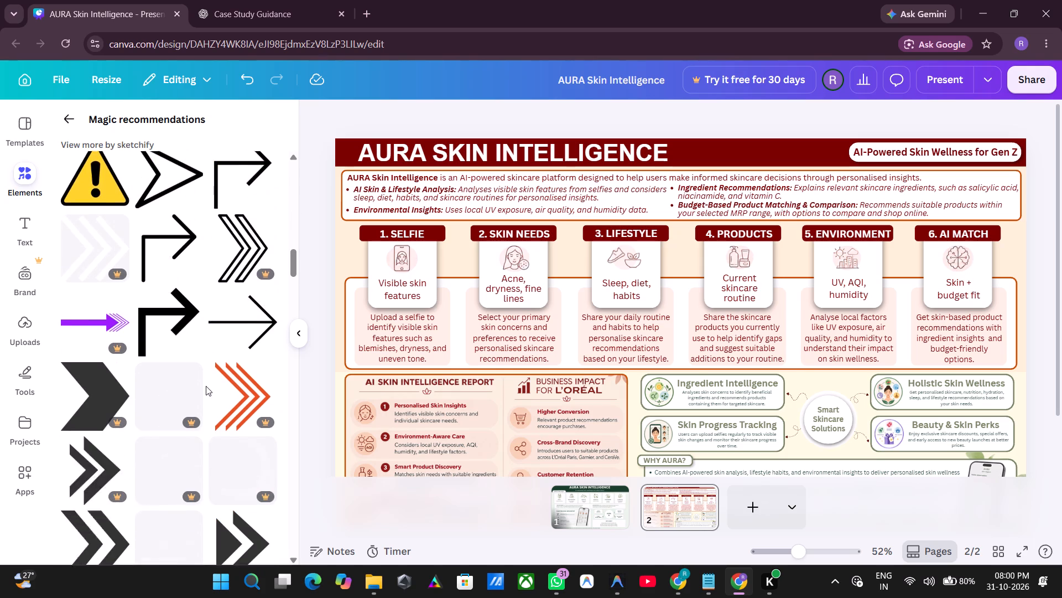
scroll(206, 386, down, 1)
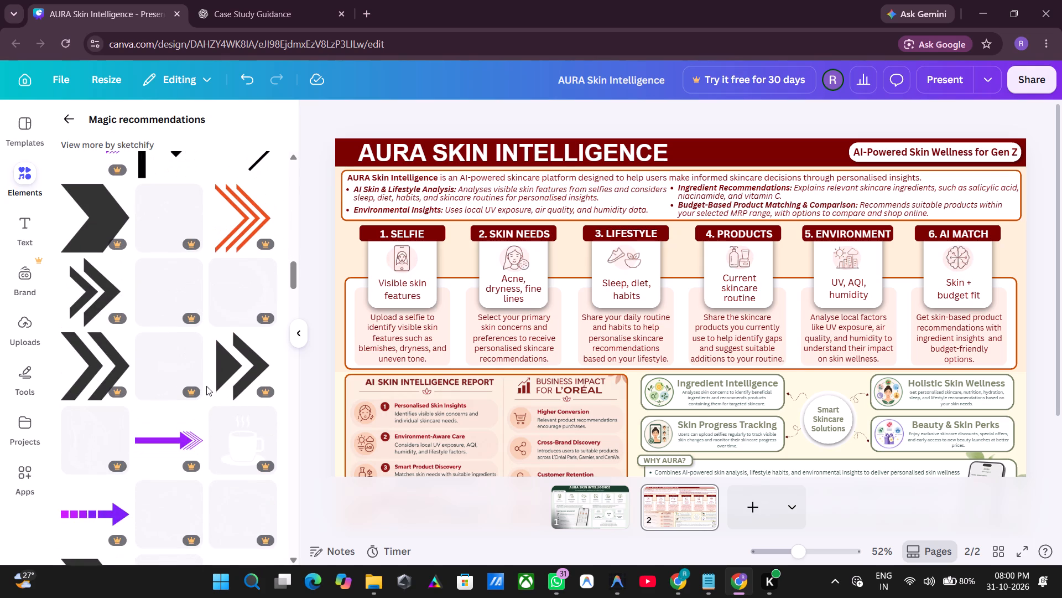
scroll(206, 387, down, 6)
scroll(206, 389, up, 6)
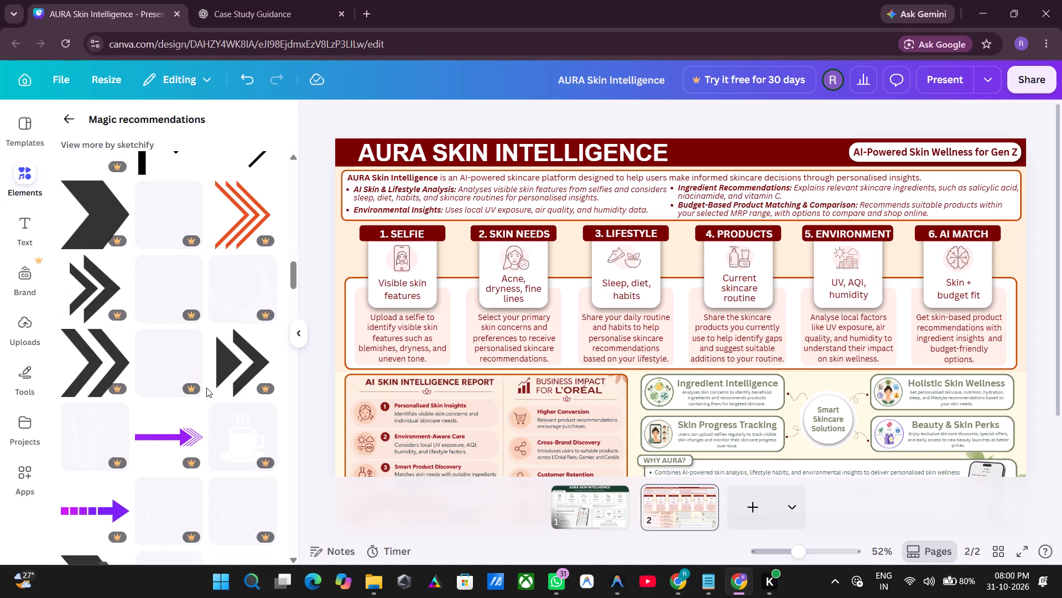
scroll(206, 388, up, 5)
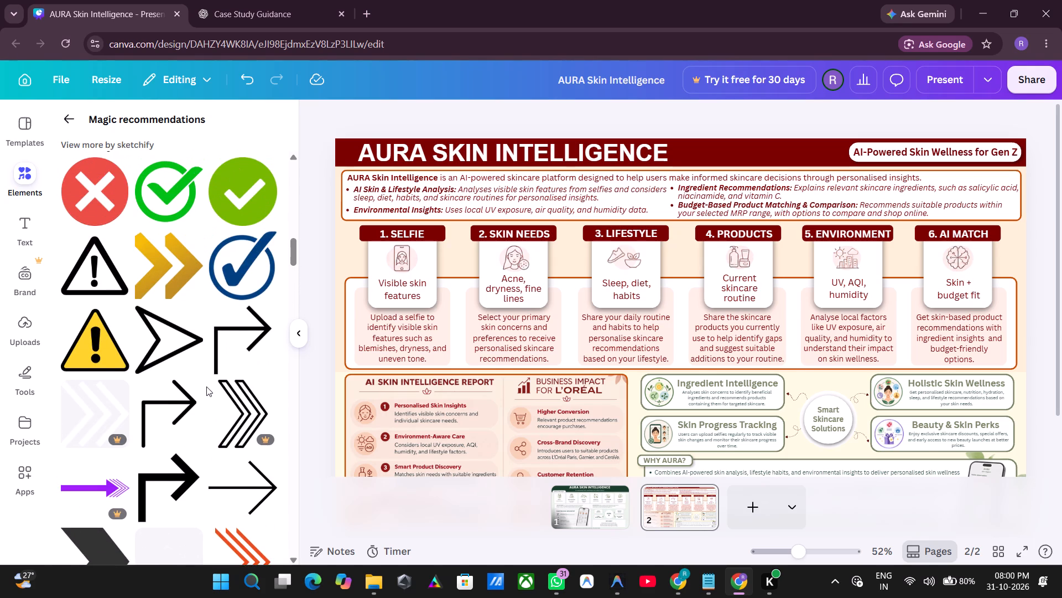
scroll(206, 385, up, 3)
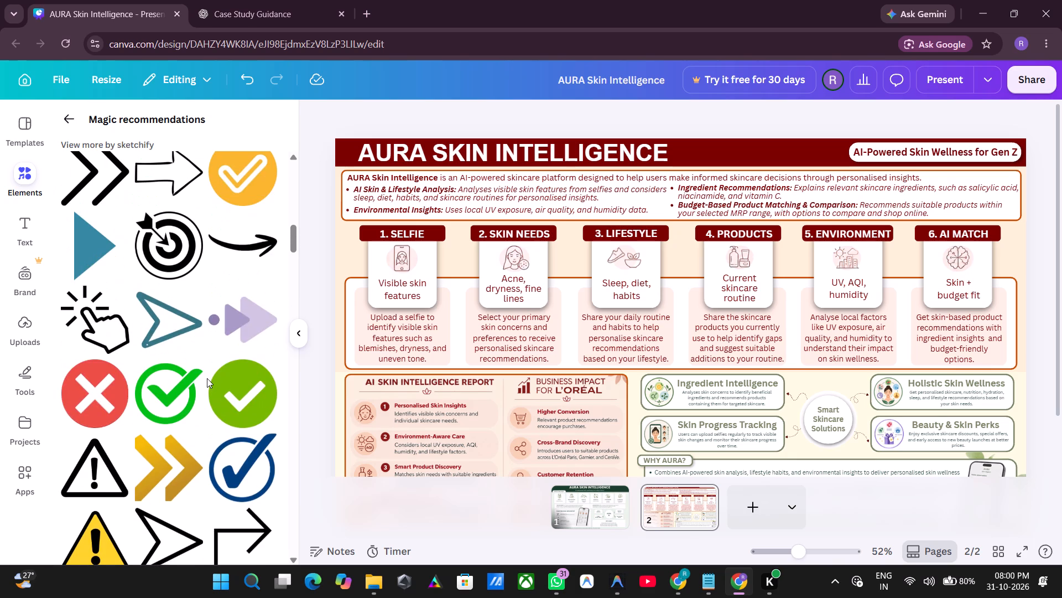
scroll(207, 378, up, 4)
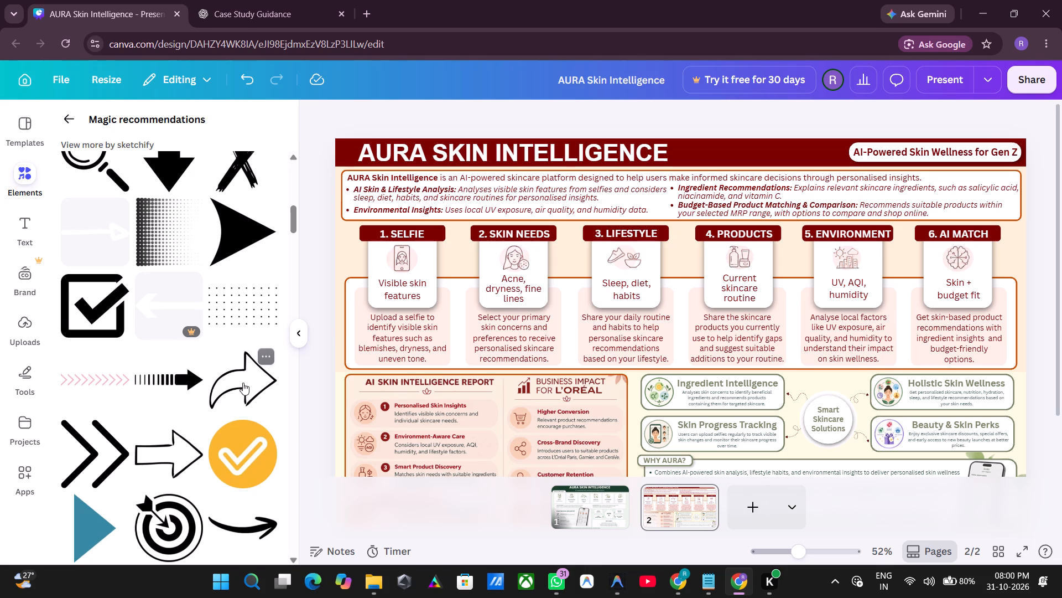
Add the halftone dot-gradient graphic to page 2, overhanging the page's left edge beside the SELFIE card at about X -252, Y 199 px.
click(150, 239)
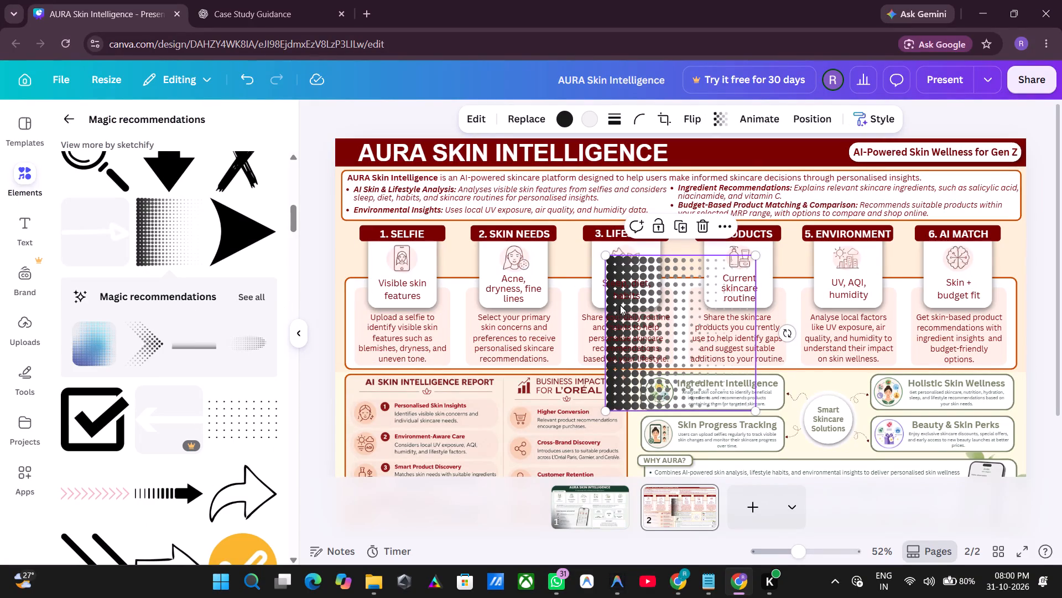
drag(618, 306, 268, 271)
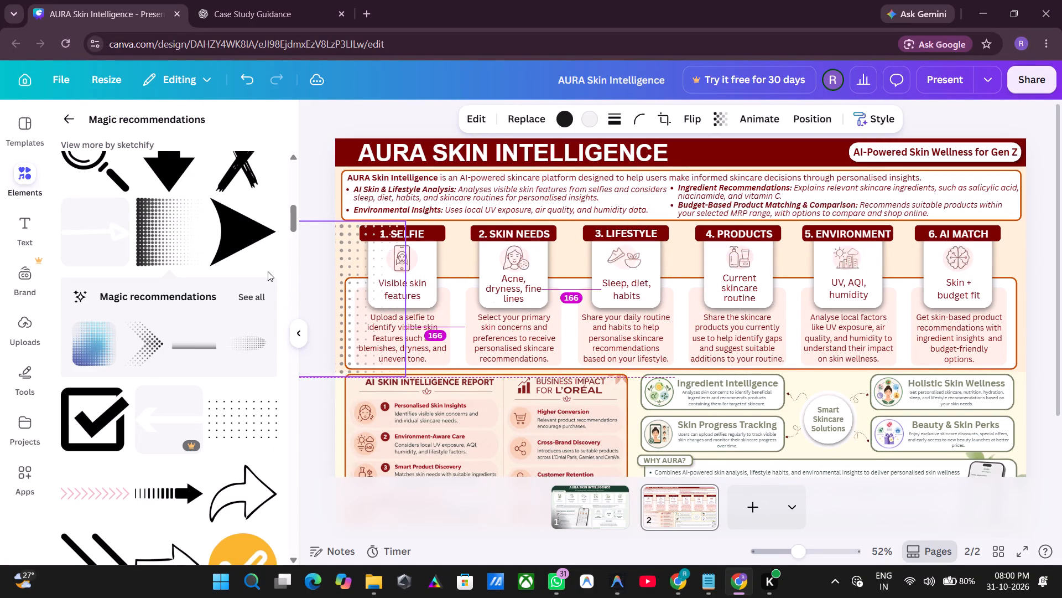
drag(268, 271, 262, 271)
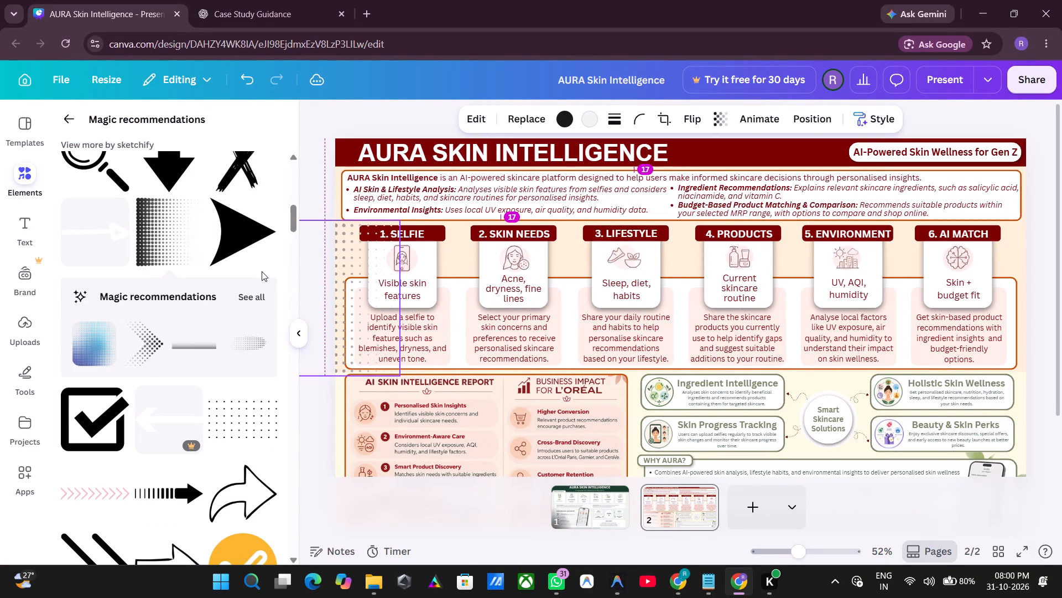
drag(262, 271, 258, 261)
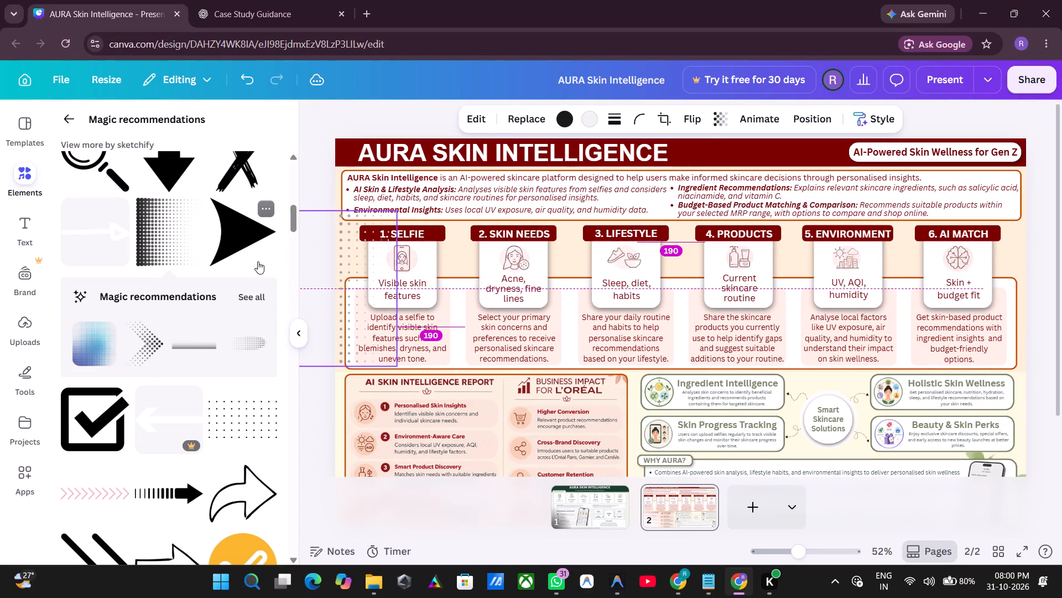
drag(258, 261, 255, 259)
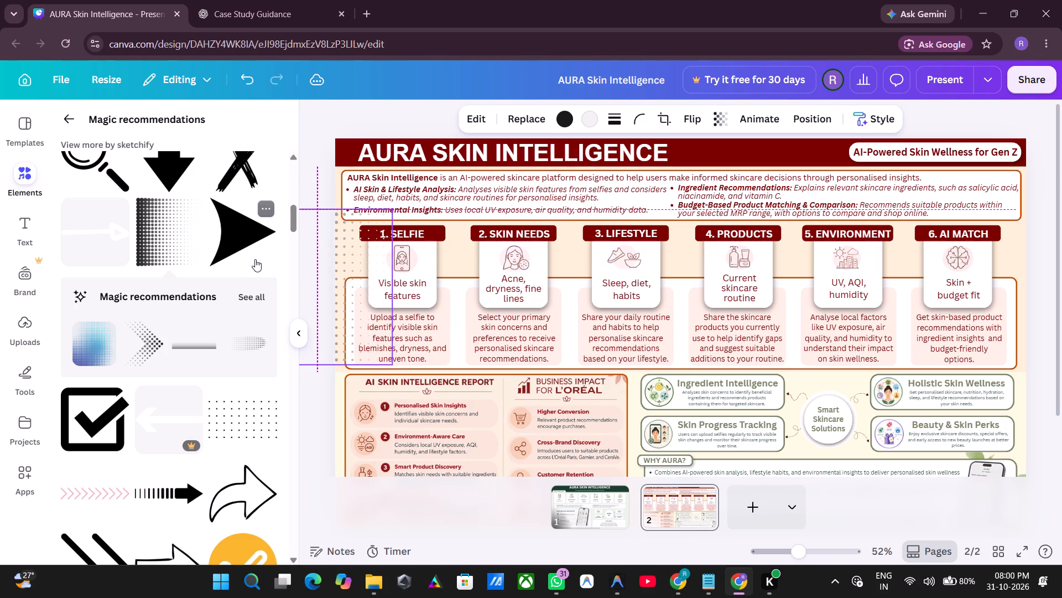
drag(255, 259, 256, 261)
Recolour the halftone graphic, changing its dark grey to dark maroon and its light colour to the design's peach.
click(563, 122)
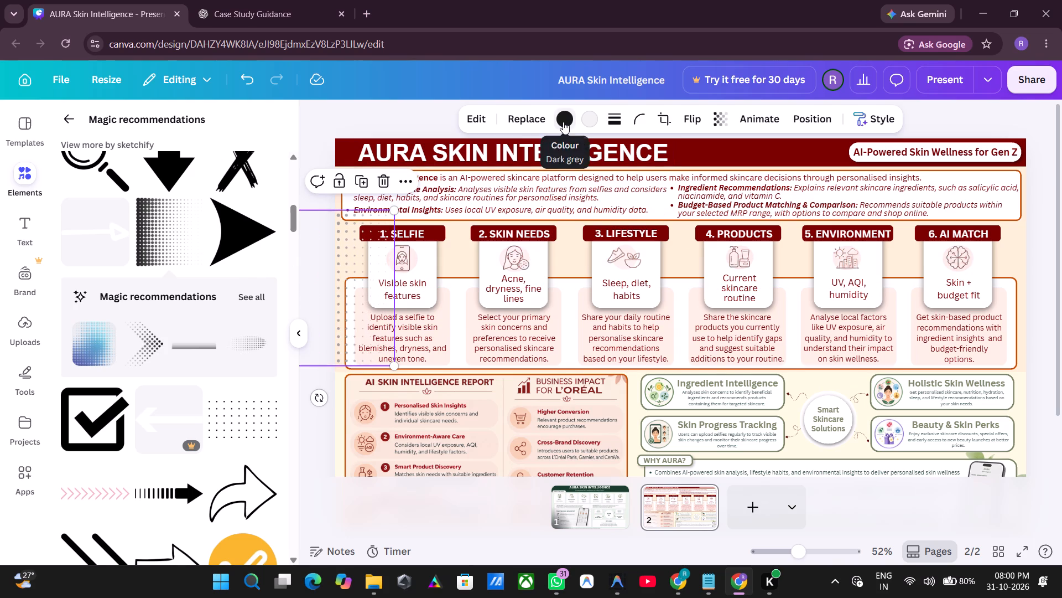
click(130, 224)
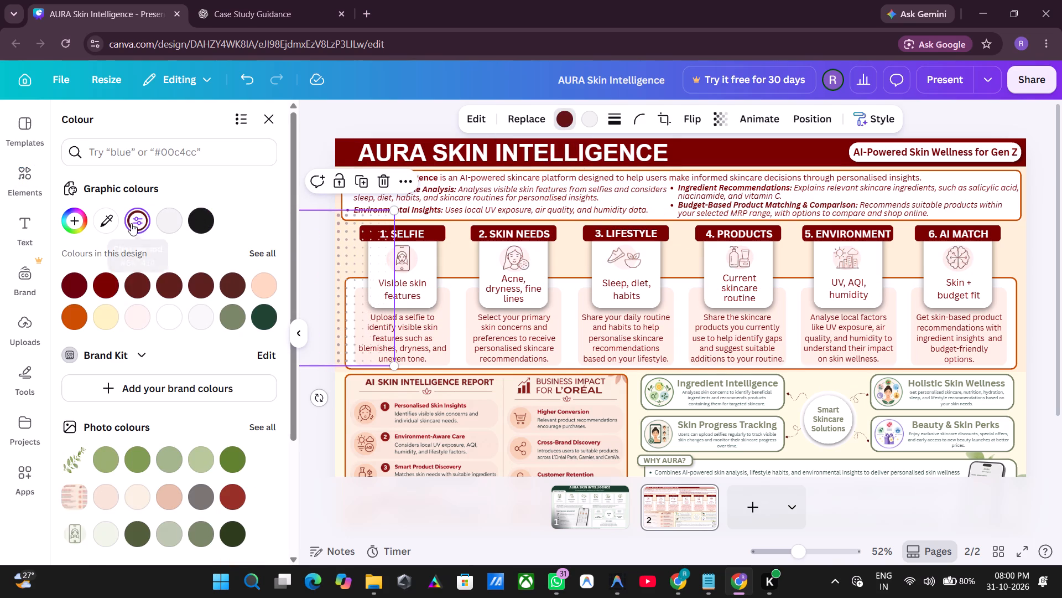
click(585, 120)
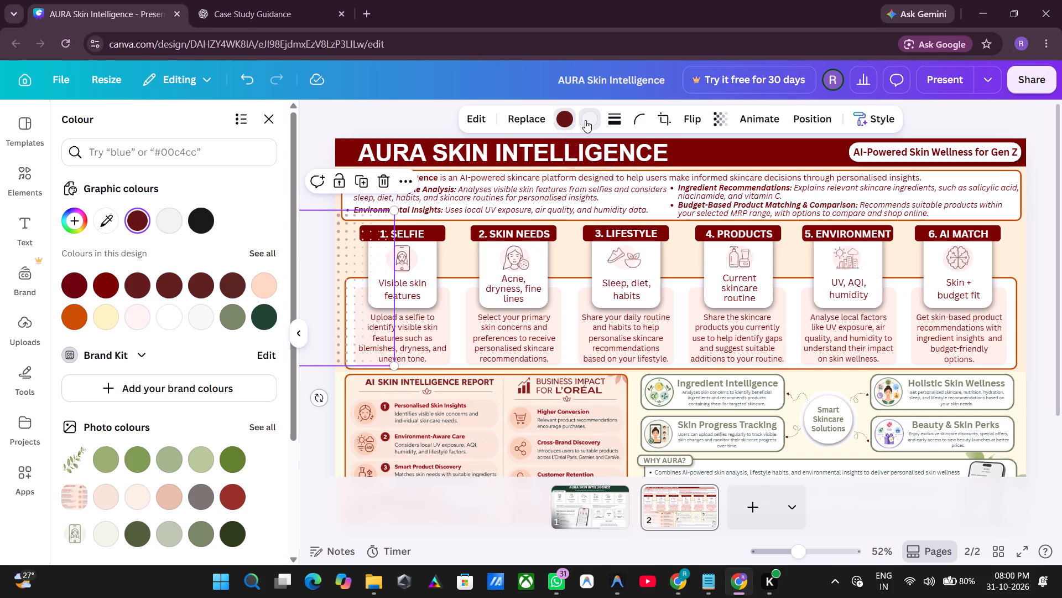
click(271, 290)
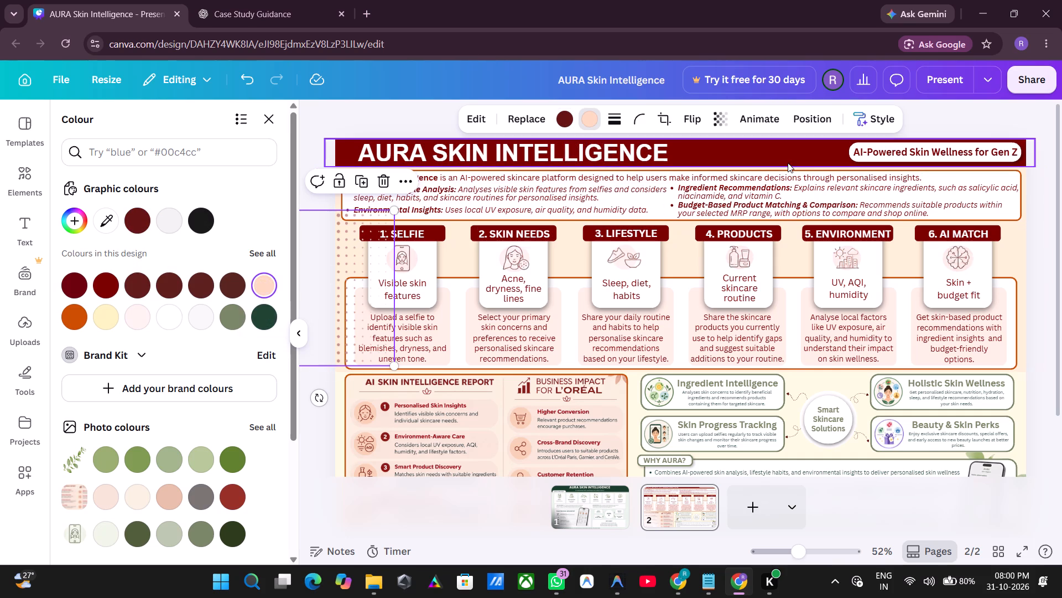
Send the halftone graphic to the back, behind the cards and text boxes.
click(806, 122)
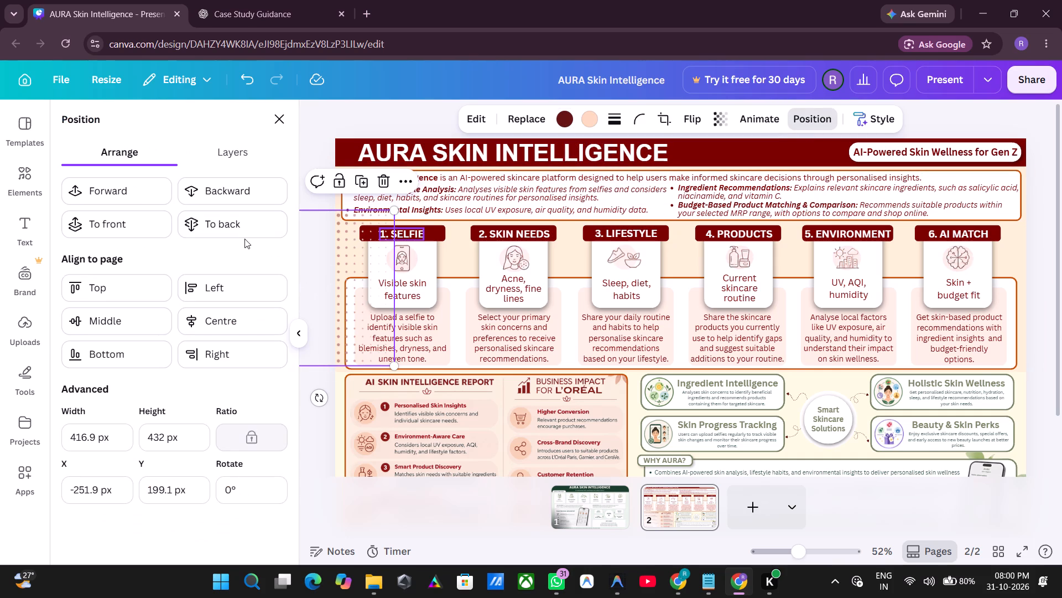
click(238, 226)
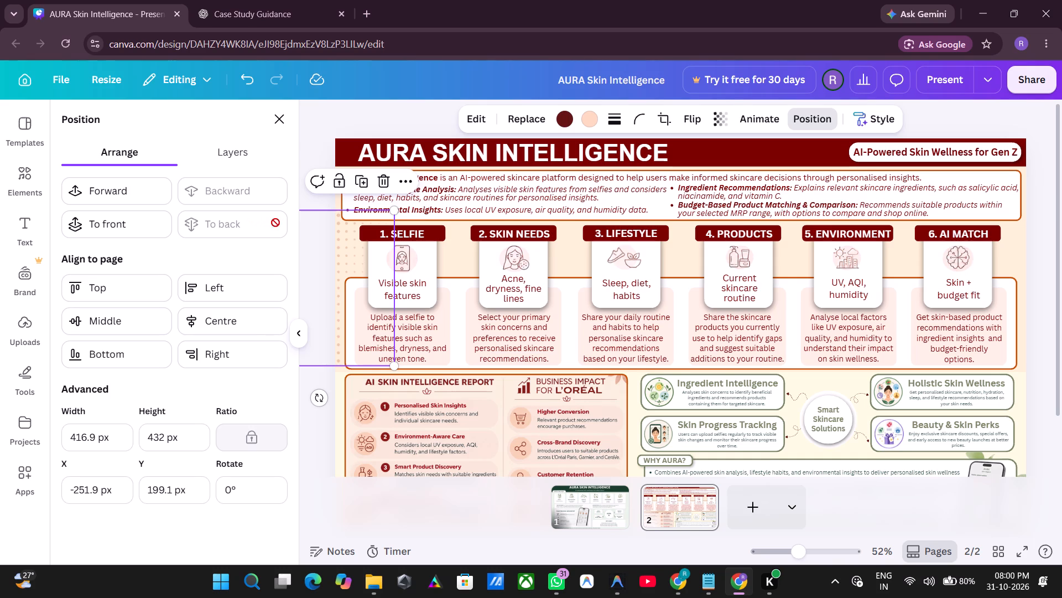
Move the halftone graphic up along the page's left edge to sit just under the title banner, at about X -252, Y 78 px.
drag(318, 261, 320, 252)
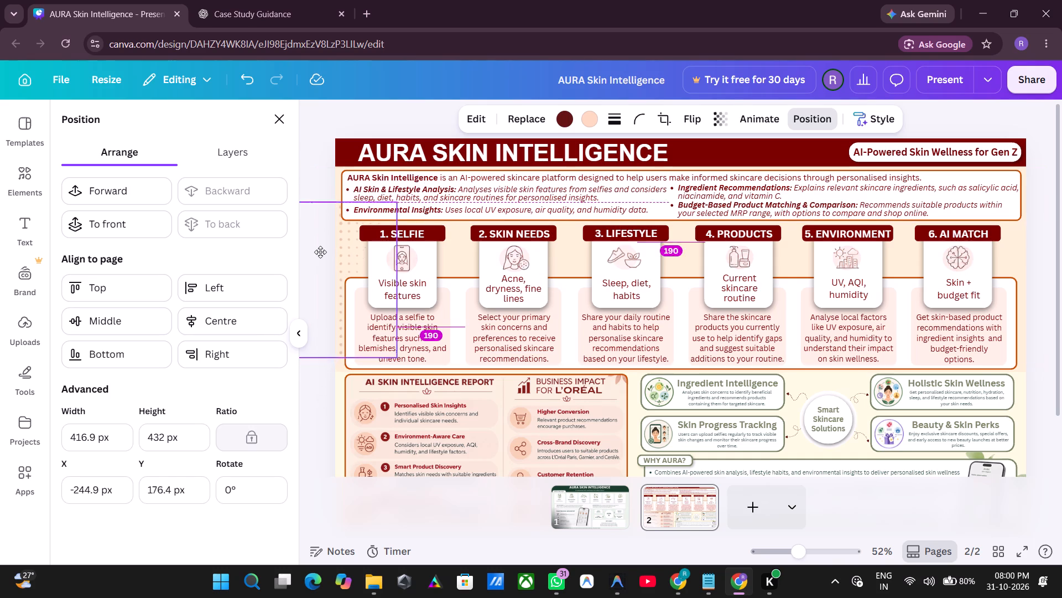
drag(320, 252, 326, 215)
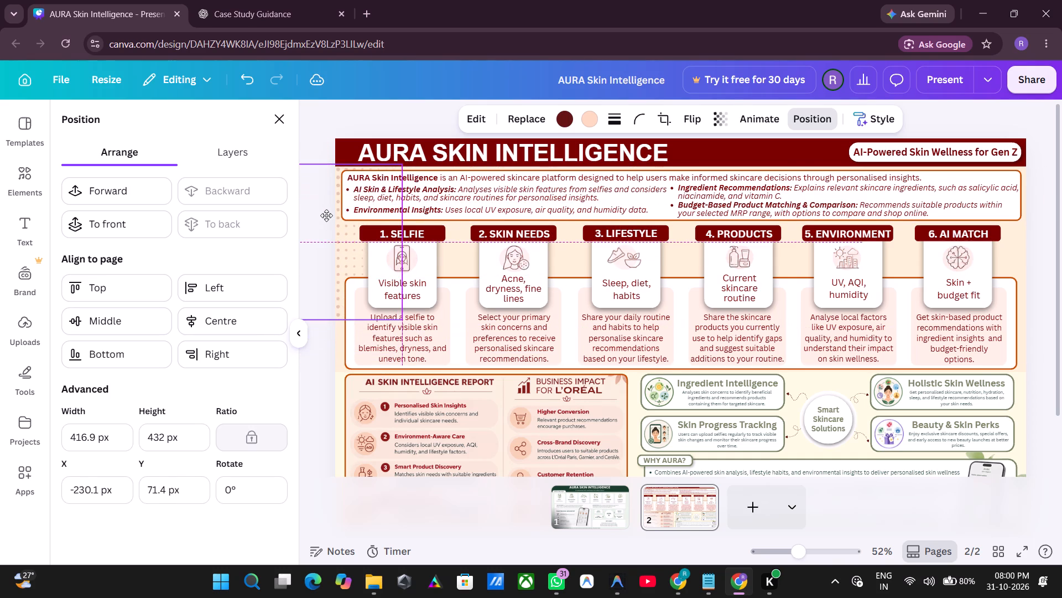
drag(326, 215, 320, 216)
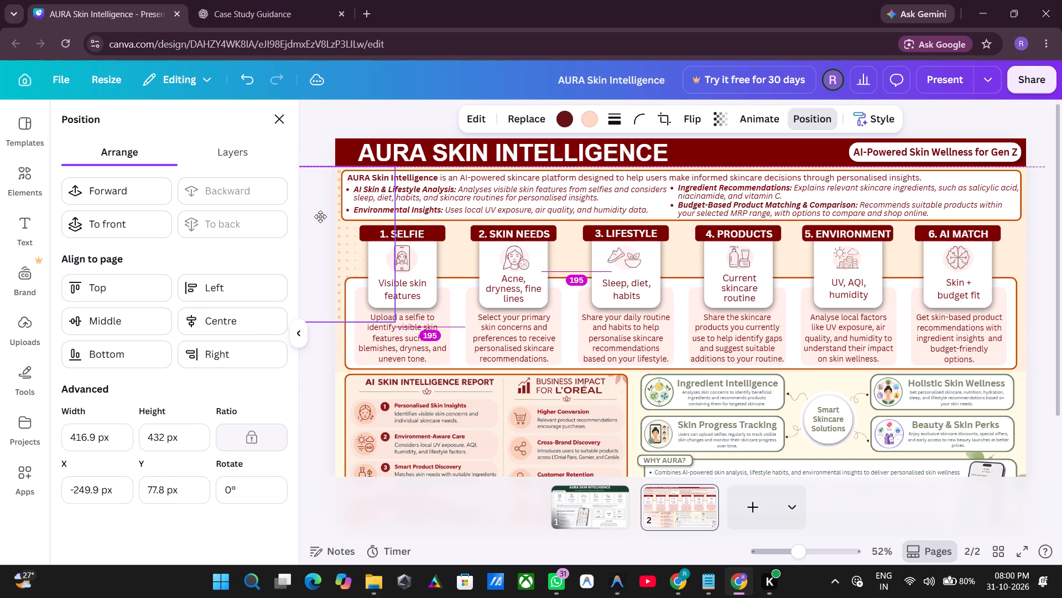
drag(320, 216, 314, 219)
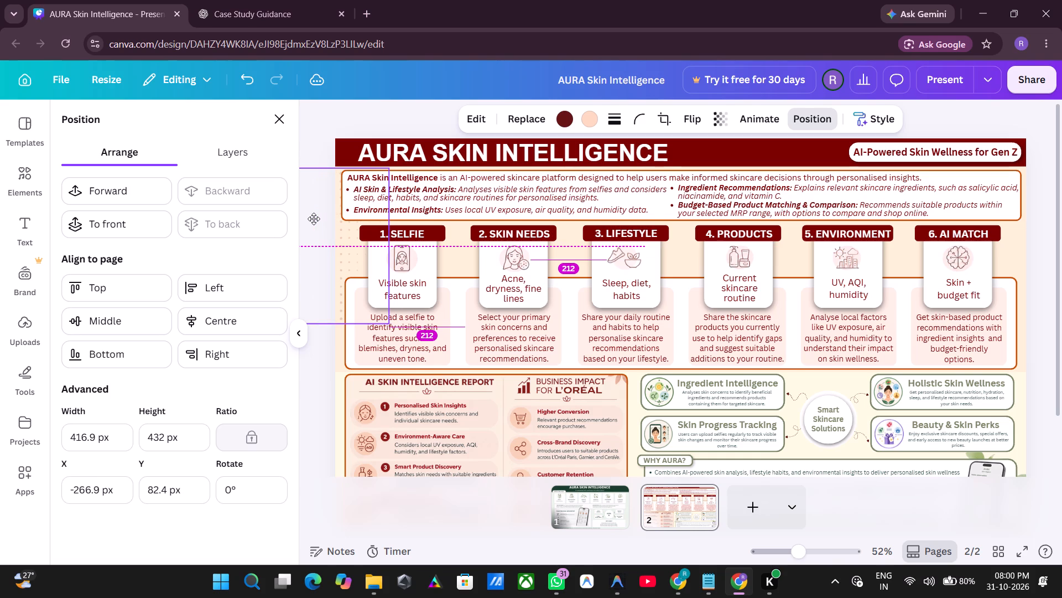
drag(314, 219, 320, 218)
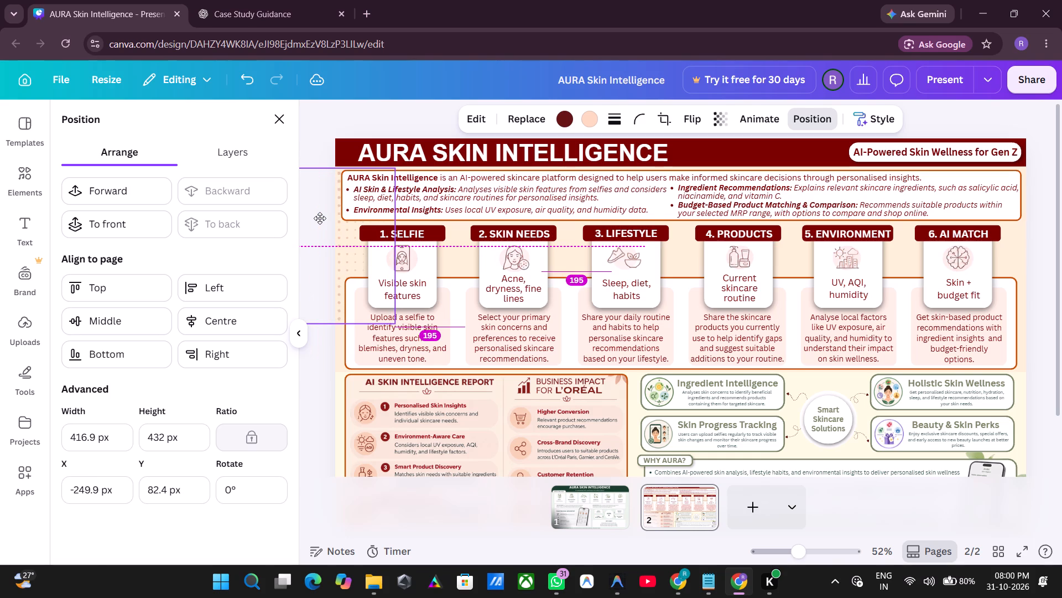
drag(320, 218, 317, 218)
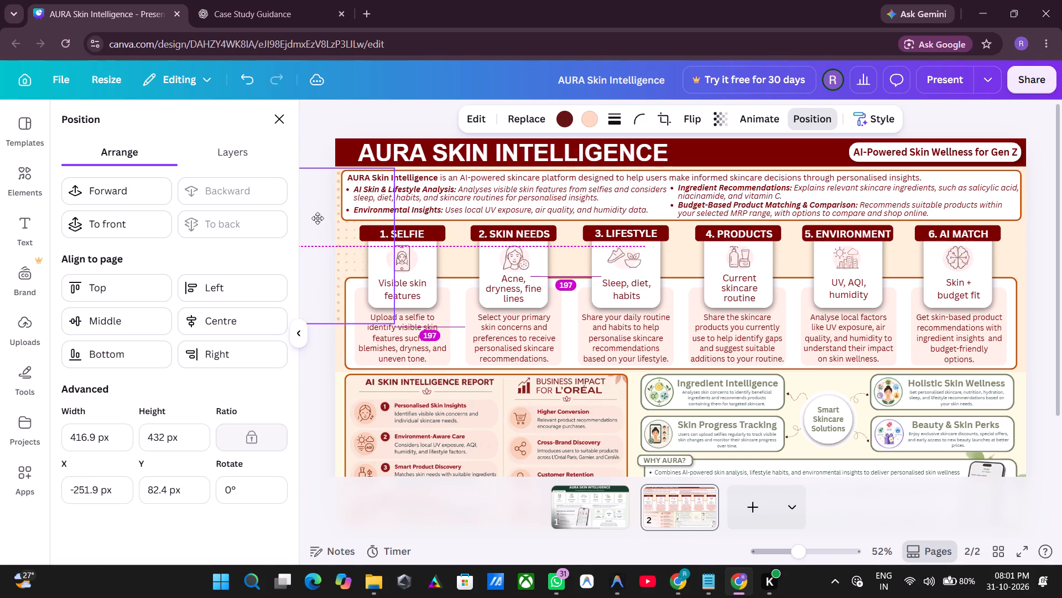
drag(317, 218, 317, 216)
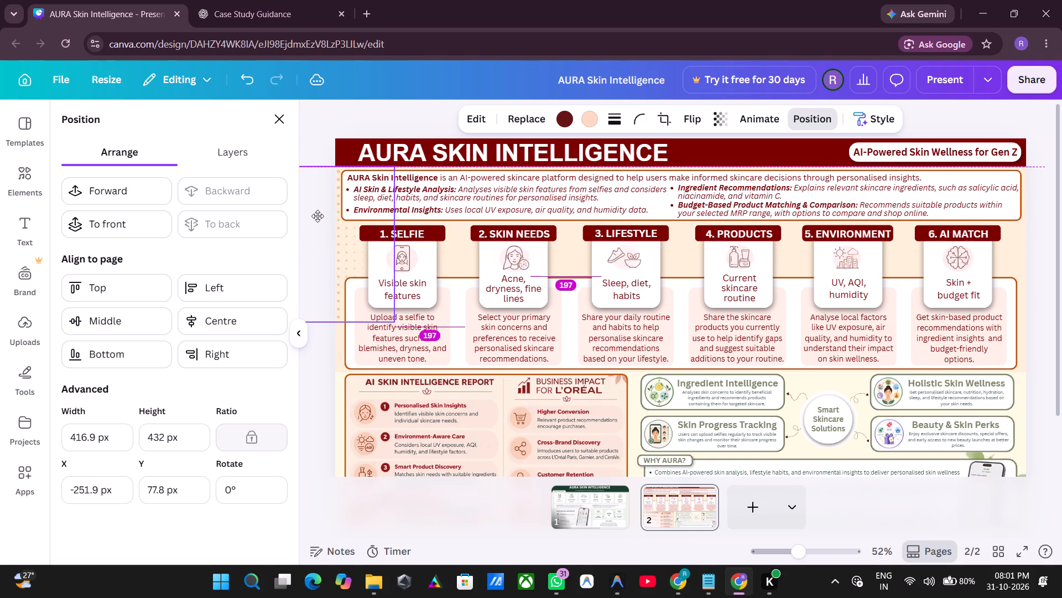
drag(317, 216, 317, 216)
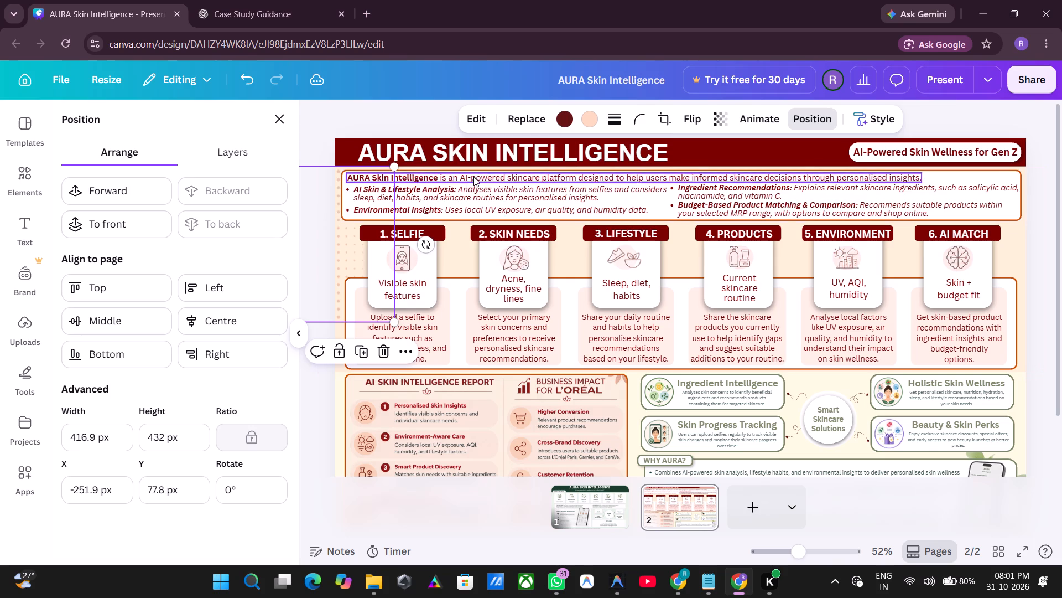
Set the halftone graphic's transparency to 56.
click(714, 120)
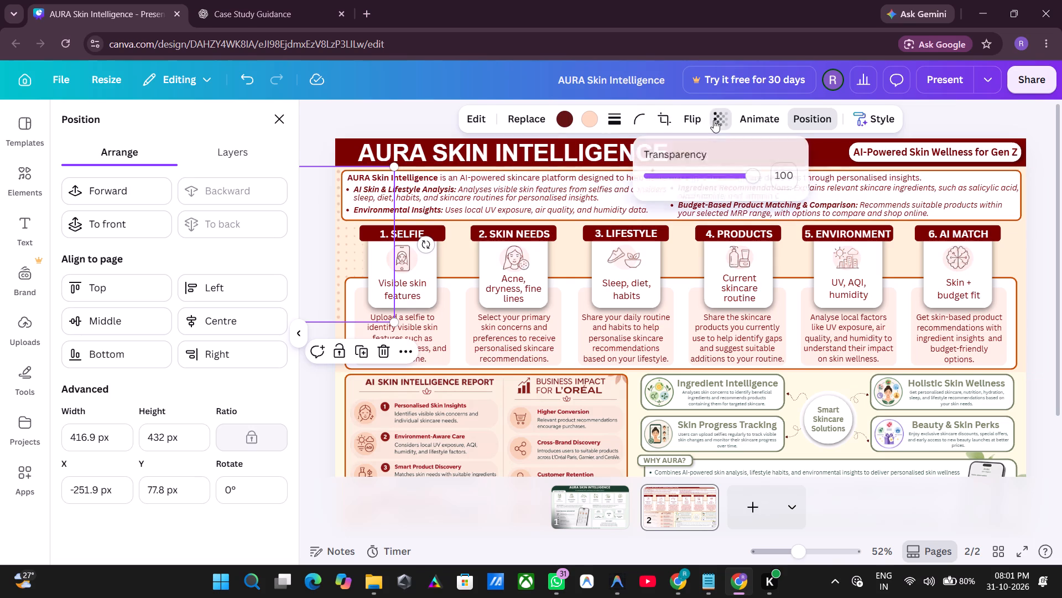
drag(749, 179, 680, 190)
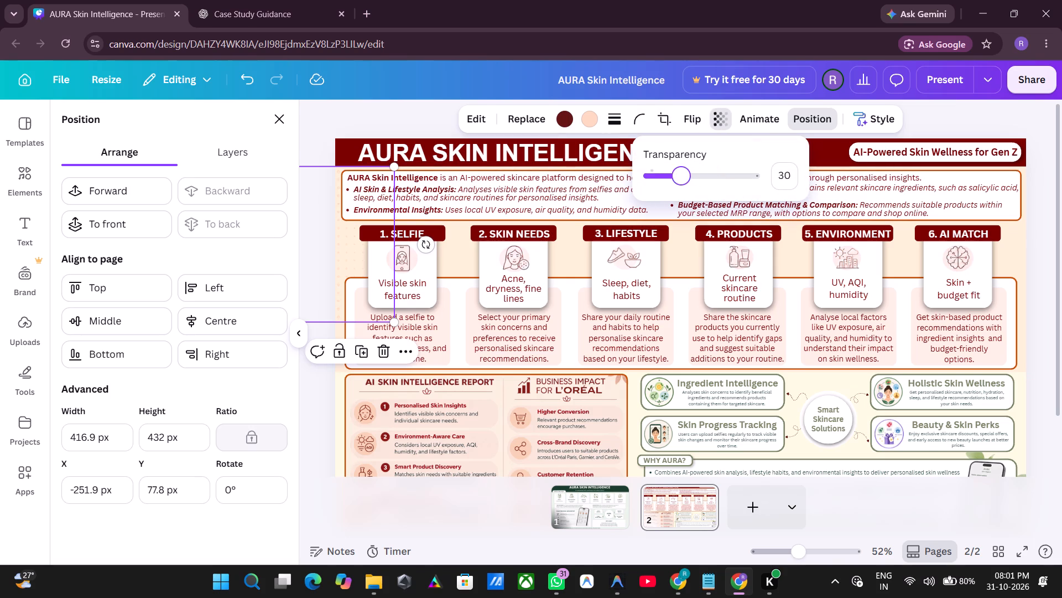
drag(680, 190, 700, 190)
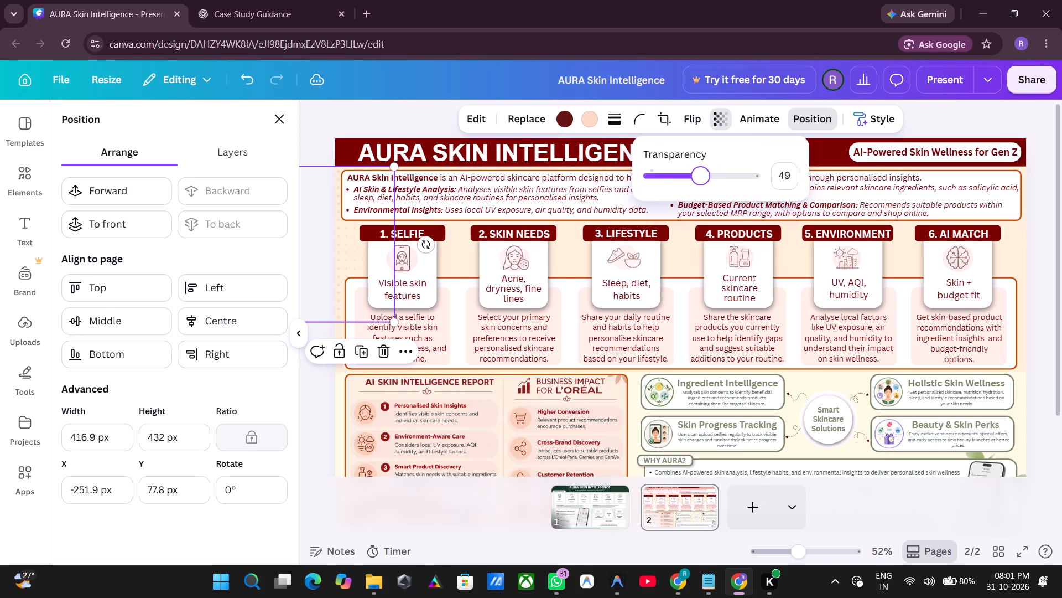
drag(700, 190, 708, 192)
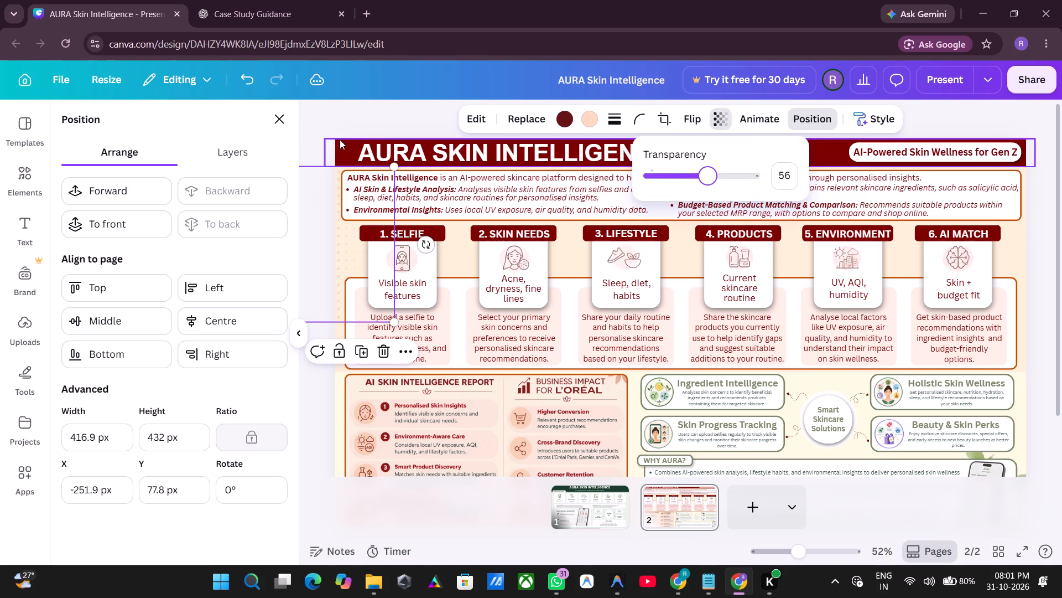
Deselect the halftone graphic and preview the AURA Skin Intelligence page in full screen to check the decoration.
click(382, 125)
click(383, 121)
click(383, 121)
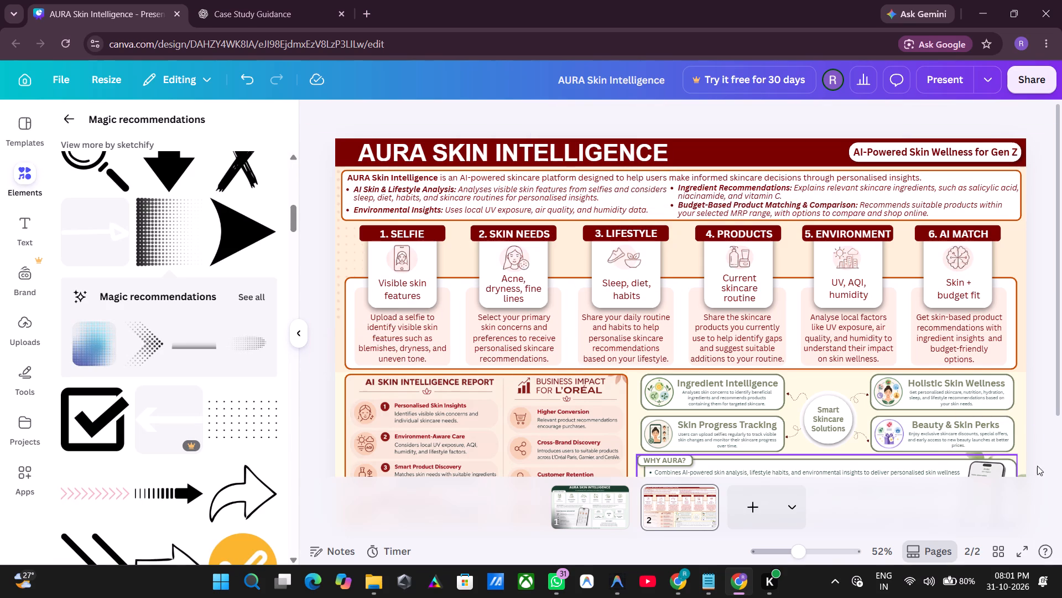
click(1014, 551)
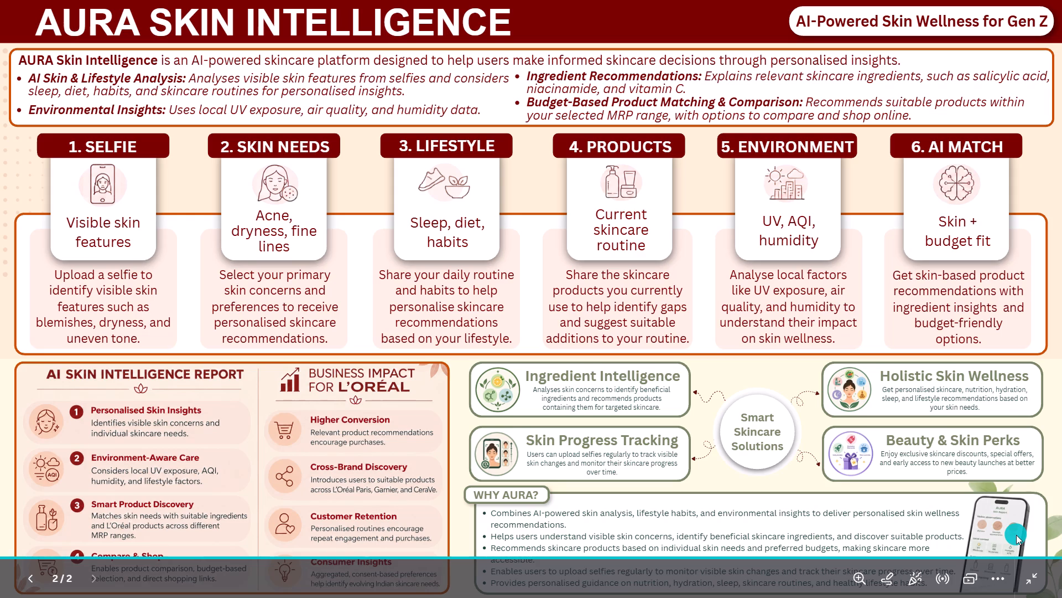
click(1030, 579)
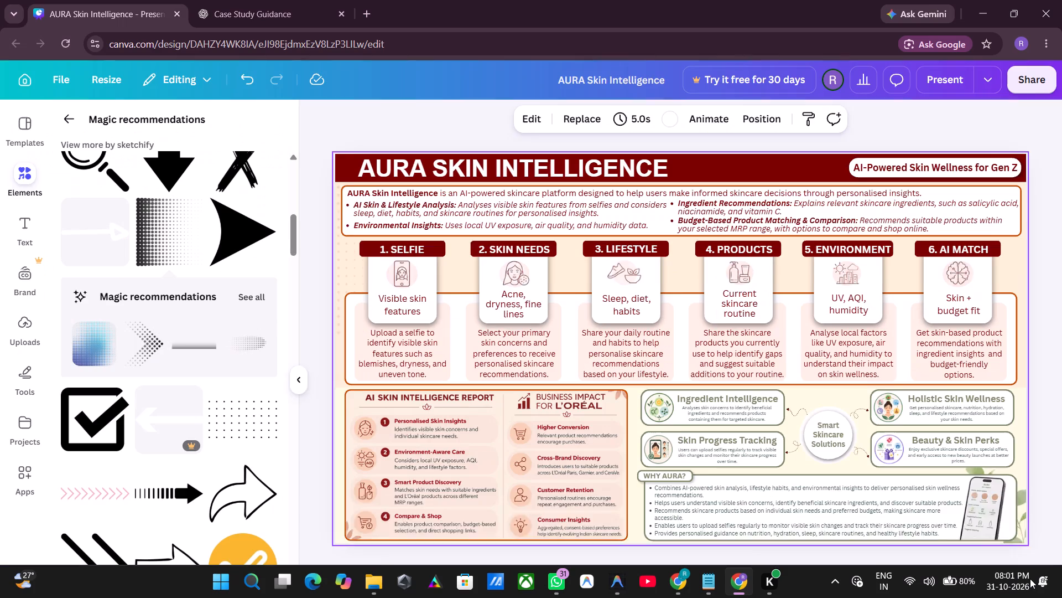
scroll(868, 419, down, 2)
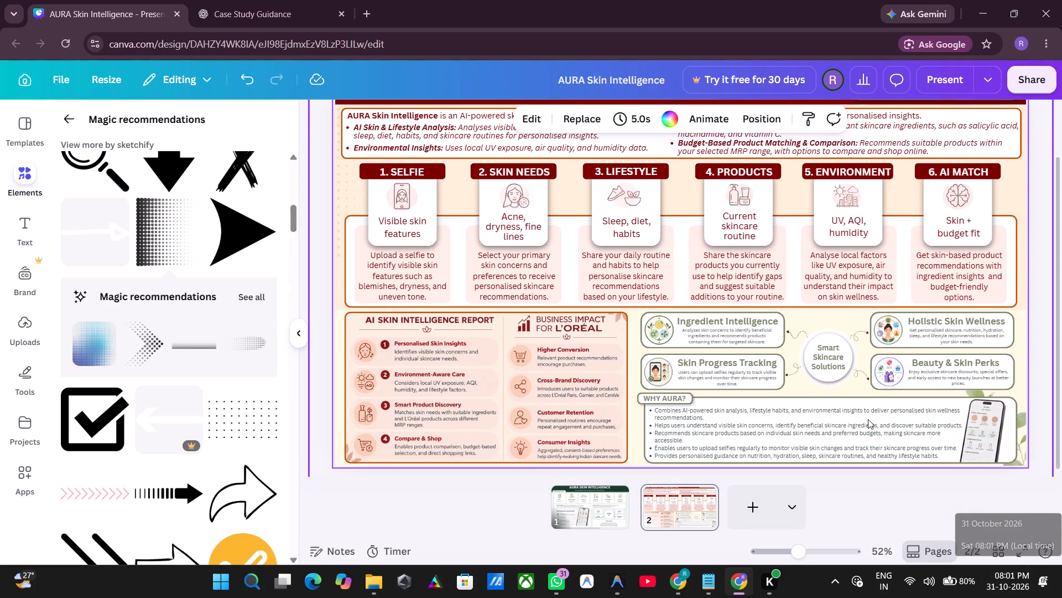
scroll(928, 382, up, 2)
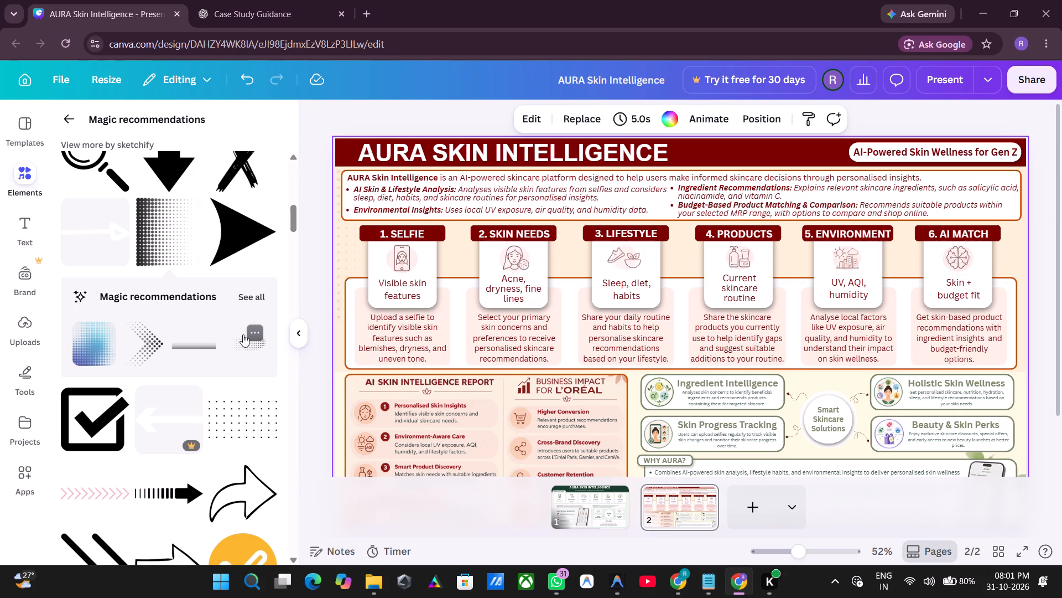
Search the elements library for "bubbles" and show all the matching graphics.
scroll(242, 319, up, 3)
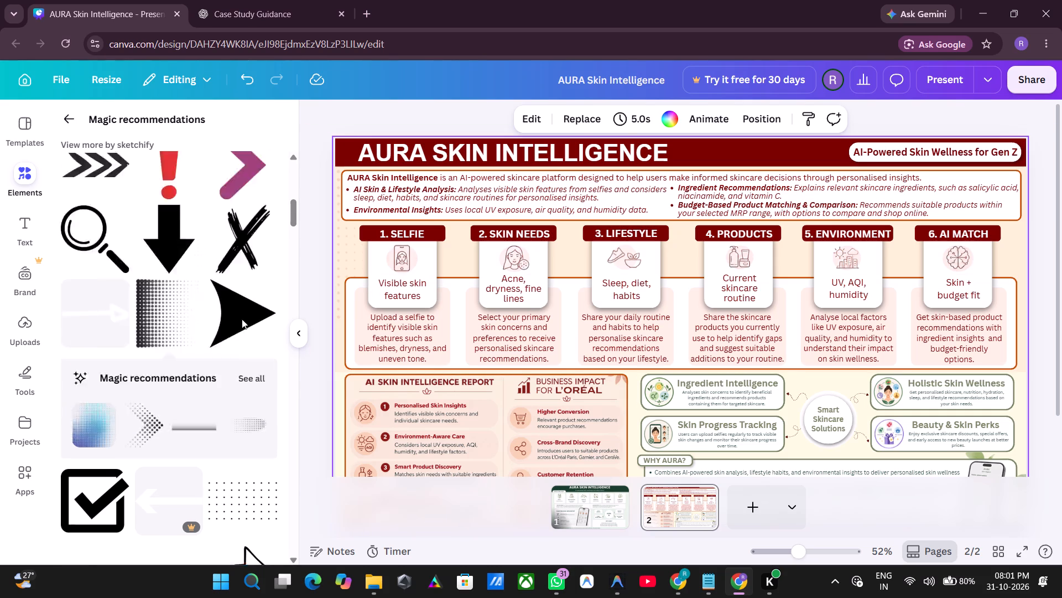
scroll(242, 319, up, 6)
scroll(195, 245, up, 6)
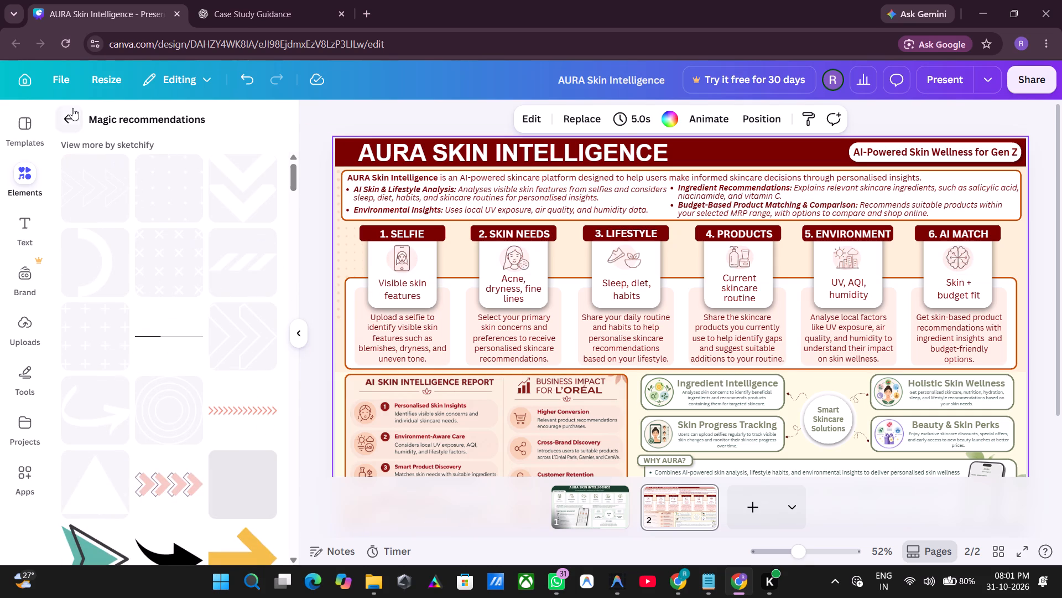
click(72, 108)
click(269, 128)
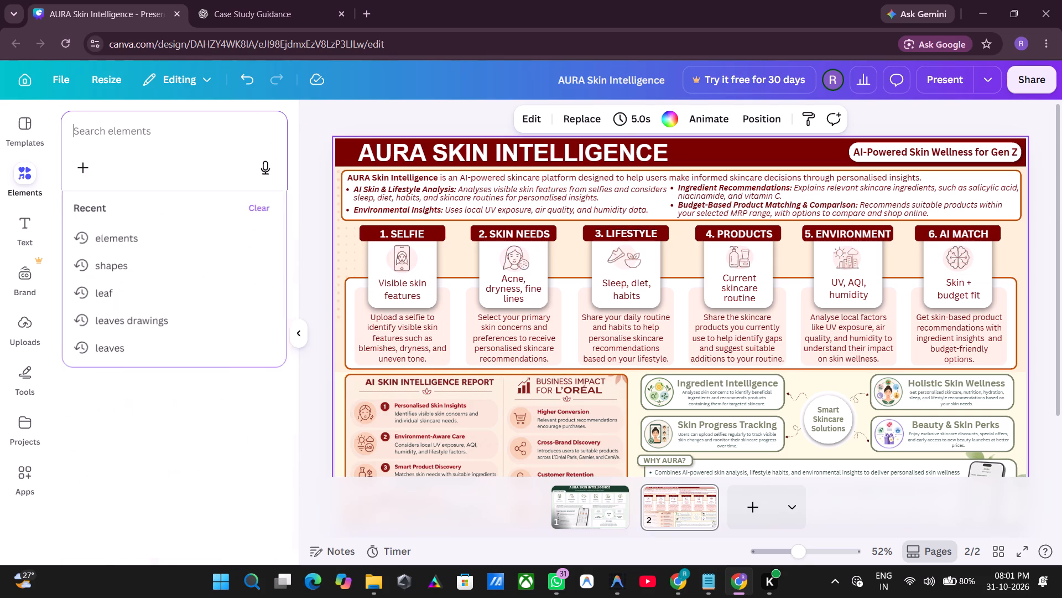
text(wa)
key(BackSpace)
key(BackSpace)
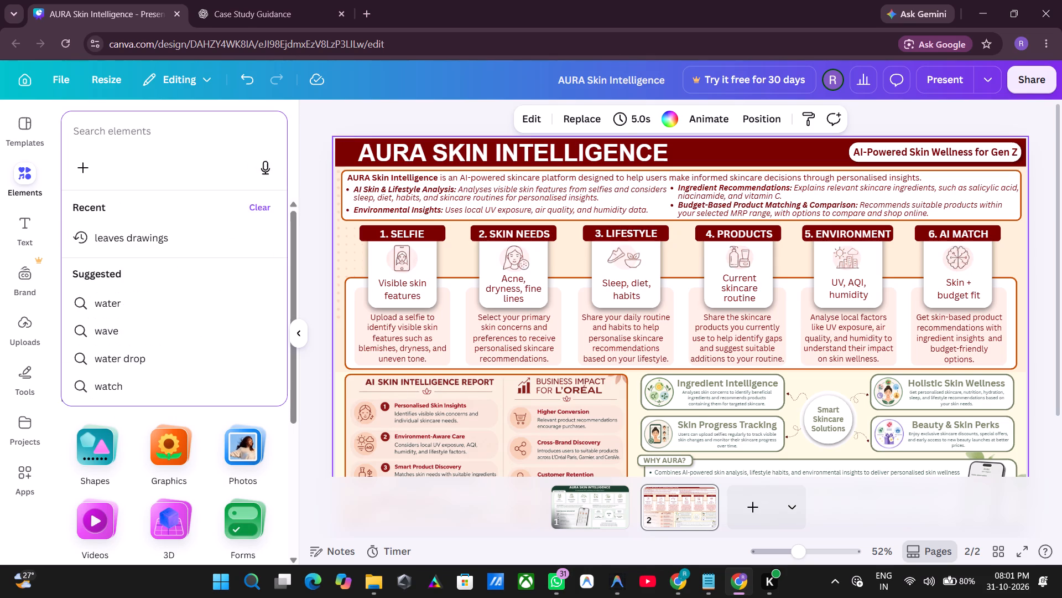
key(BackSpace)
text(bubbles)
key(Return)
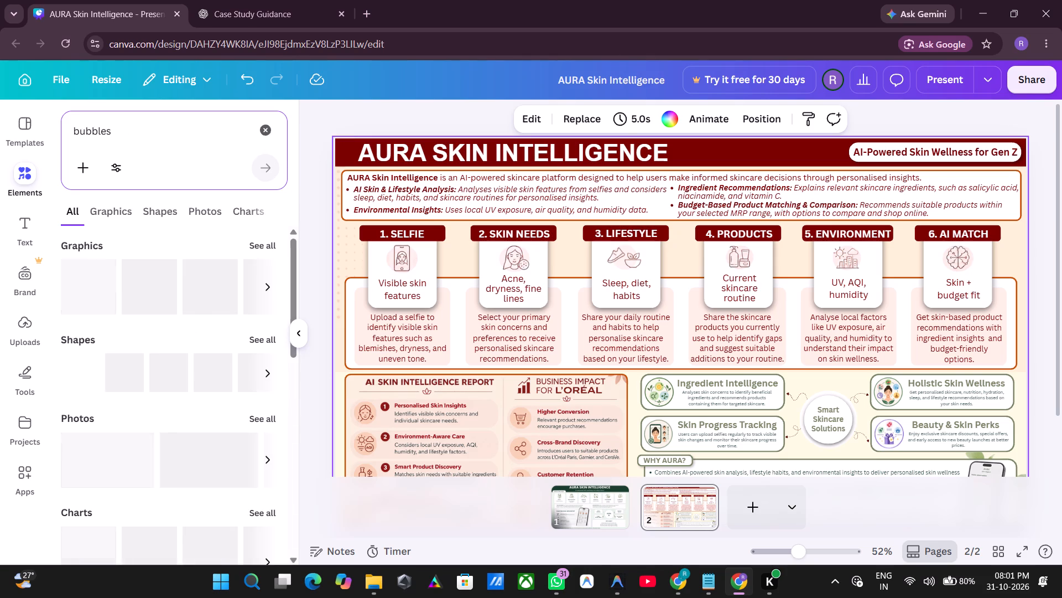
click(253, 243)
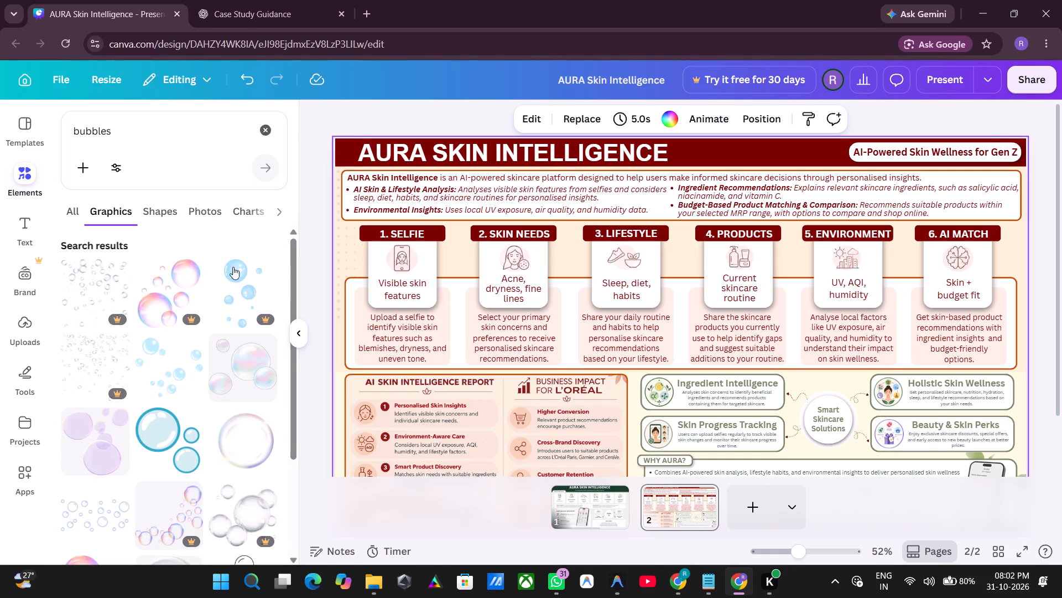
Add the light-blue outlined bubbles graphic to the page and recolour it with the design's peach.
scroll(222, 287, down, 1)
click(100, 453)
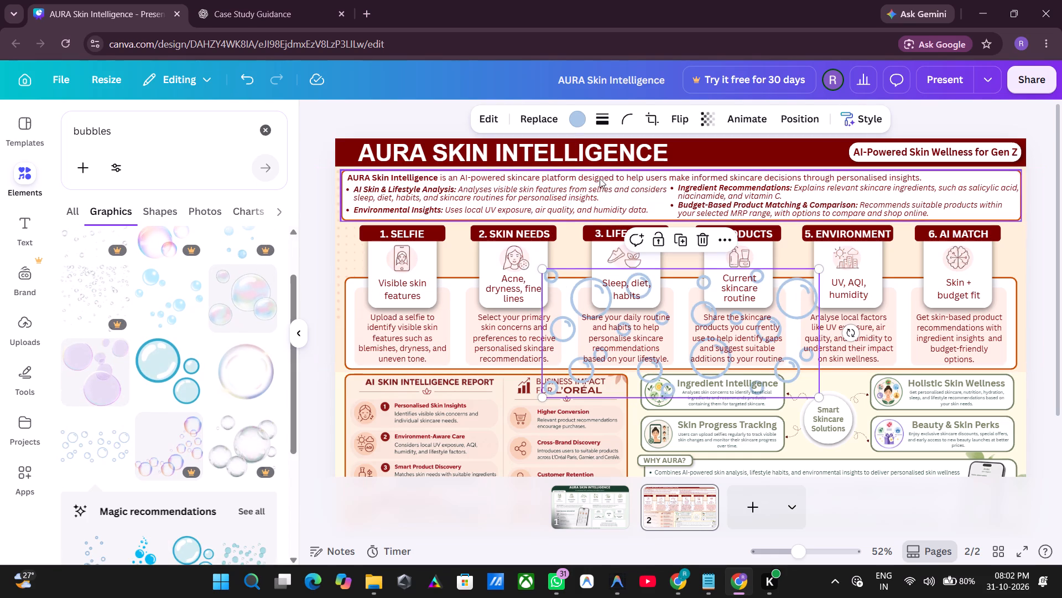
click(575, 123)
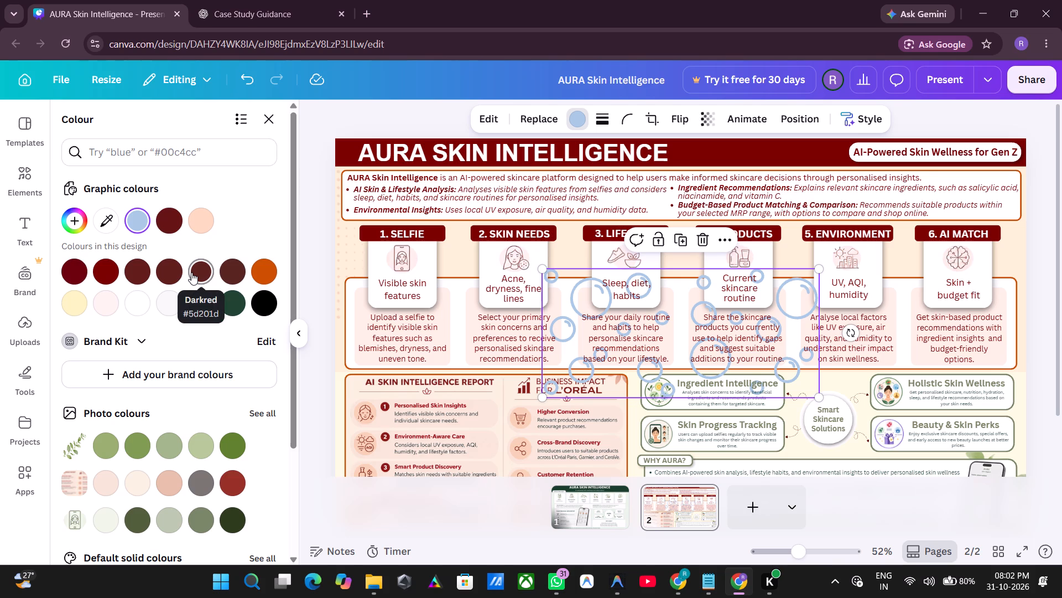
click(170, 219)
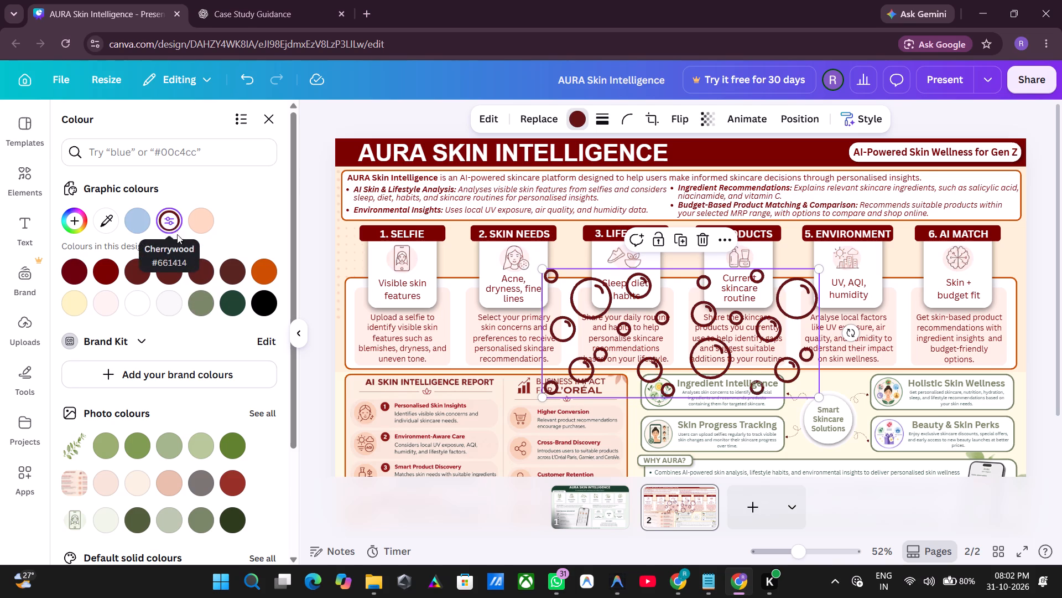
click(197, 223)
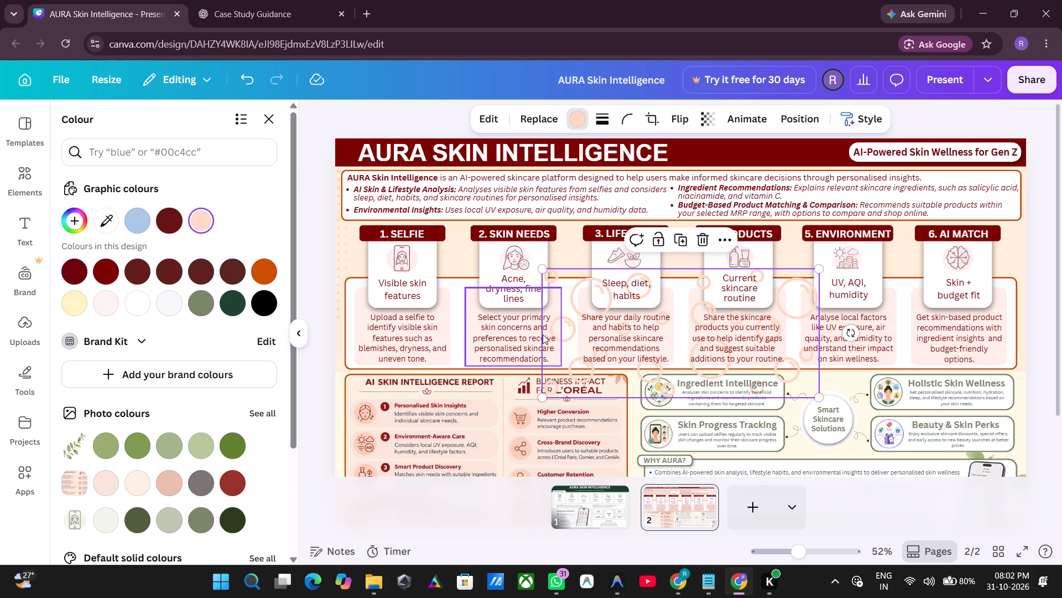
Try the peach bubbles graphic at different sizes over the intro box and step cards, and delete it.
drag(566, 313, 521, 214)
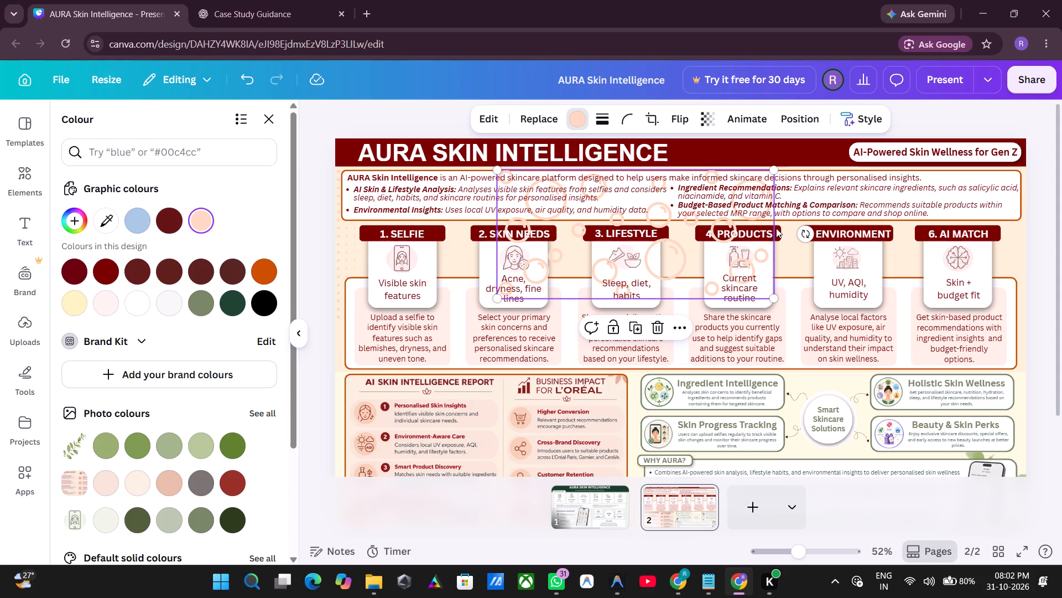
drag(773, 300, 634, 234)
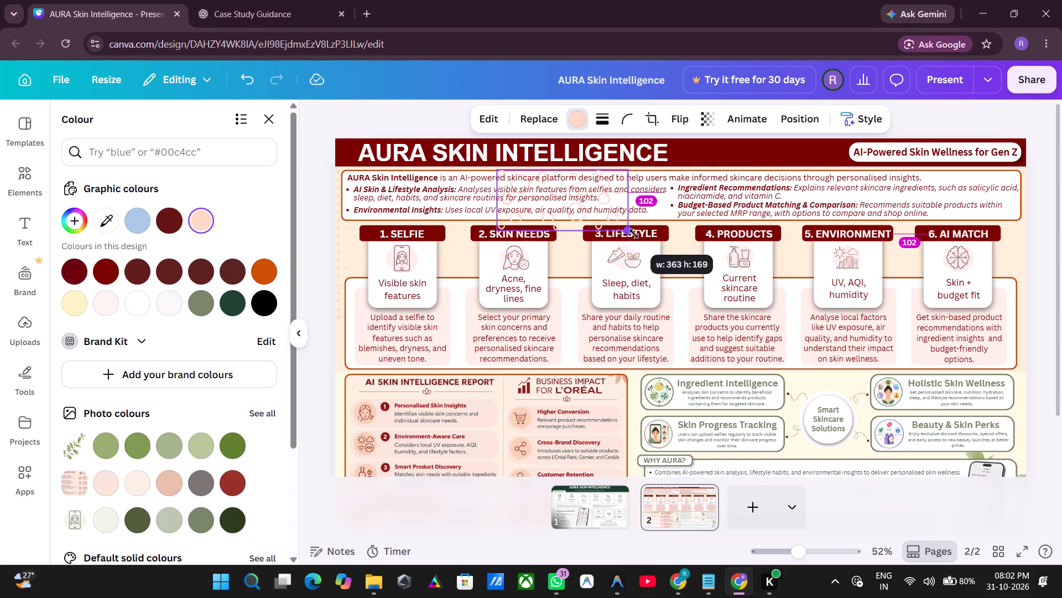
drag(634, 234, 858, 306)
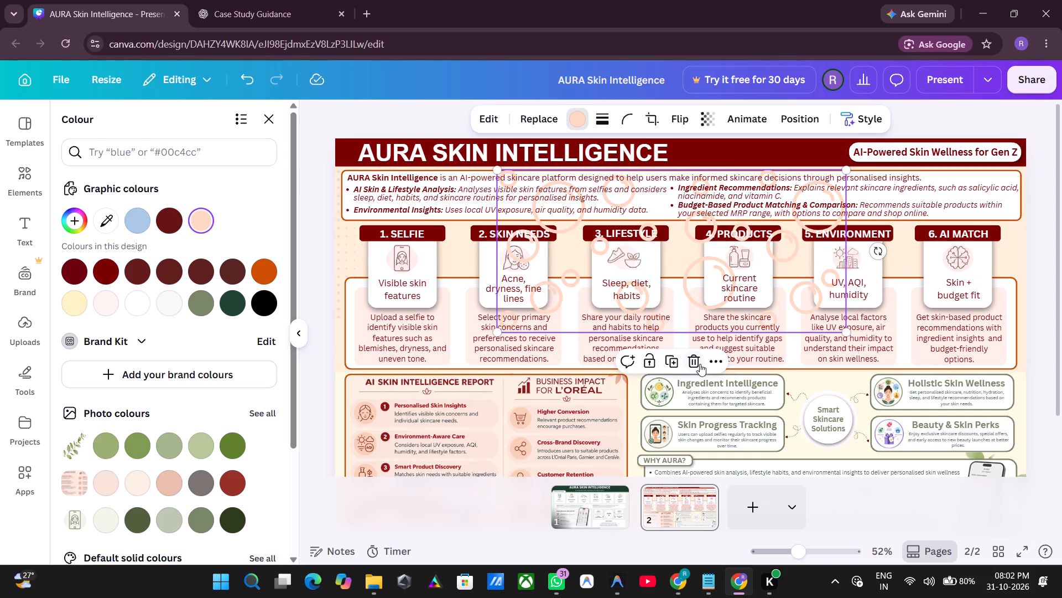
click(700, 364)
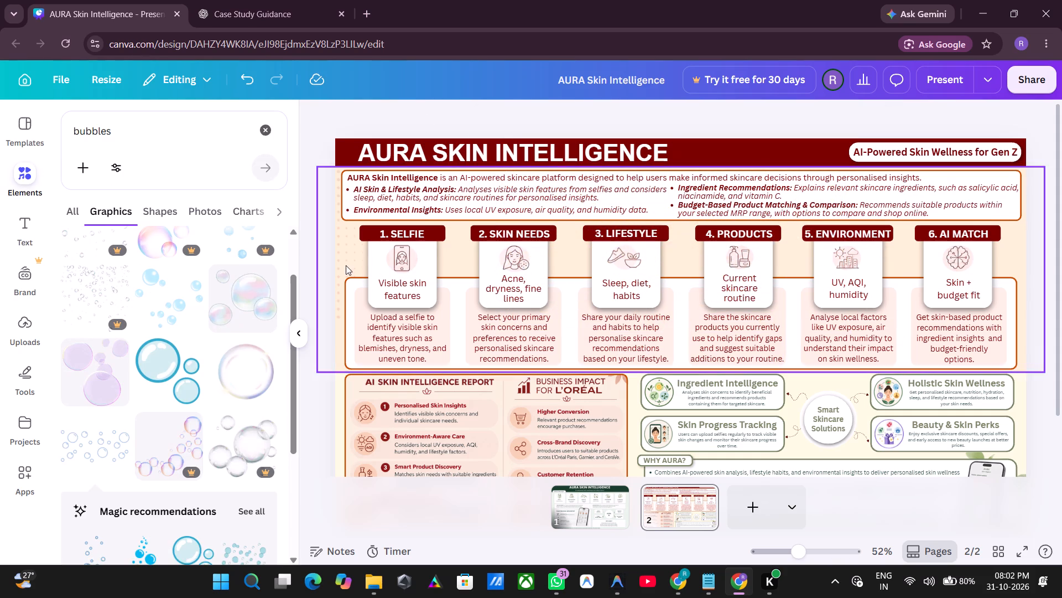
Browse the recommended bubble graphics and add the tall column of thin grey outlined bubbles to the page.
scroll(207, 274, down, 1)
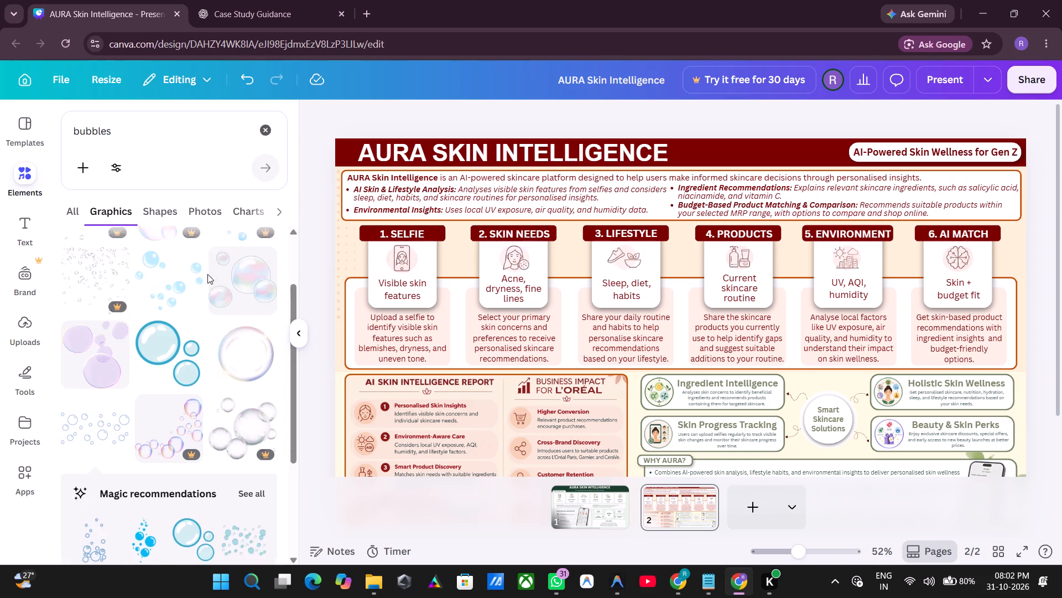
scroll(207, 274, down, 1)
click(240, 375)
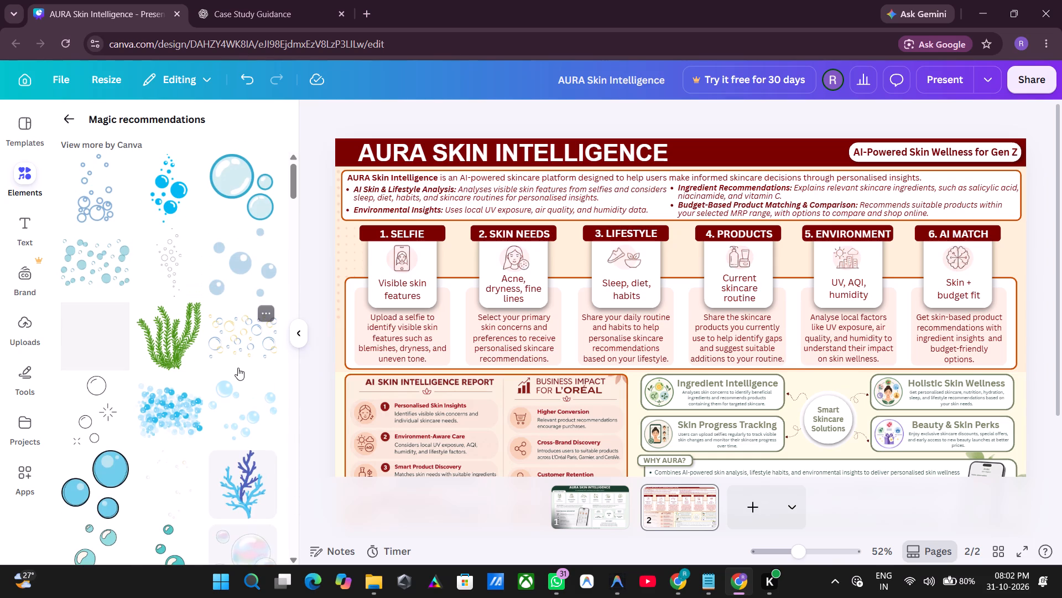
scroll(238, 368, down, 2)
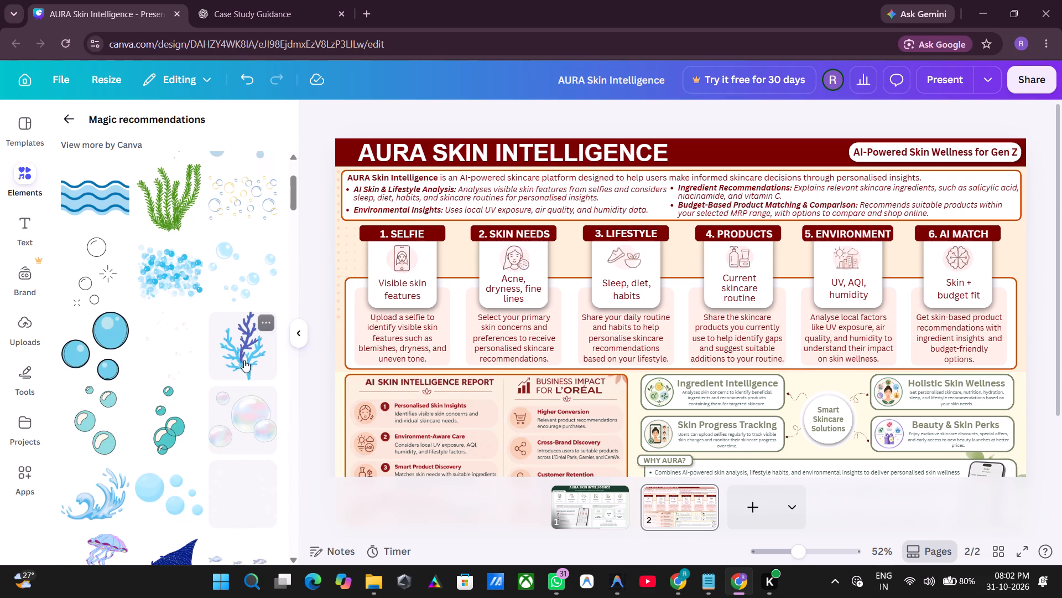
scroll(211, 339, down, 2)
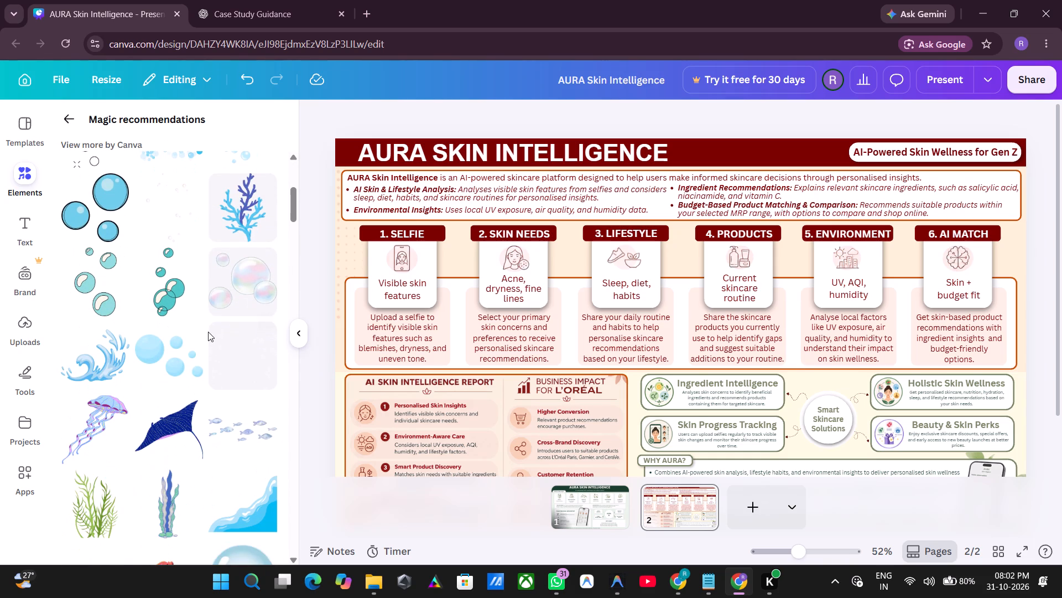
scroll(208, 332, down, 1)
scroll(208, 331, up, 7)
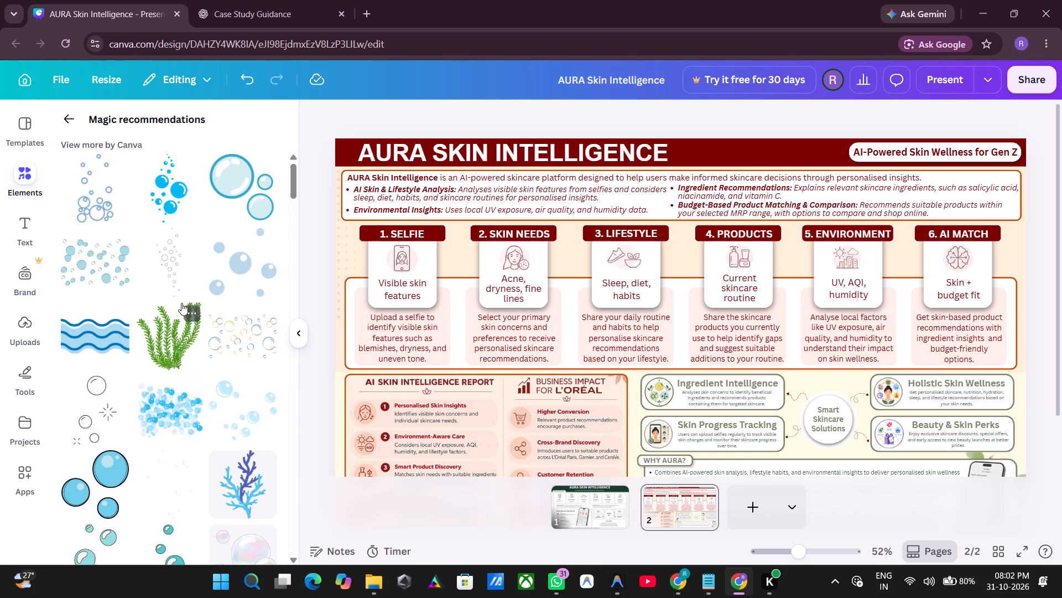
click(168, 282)
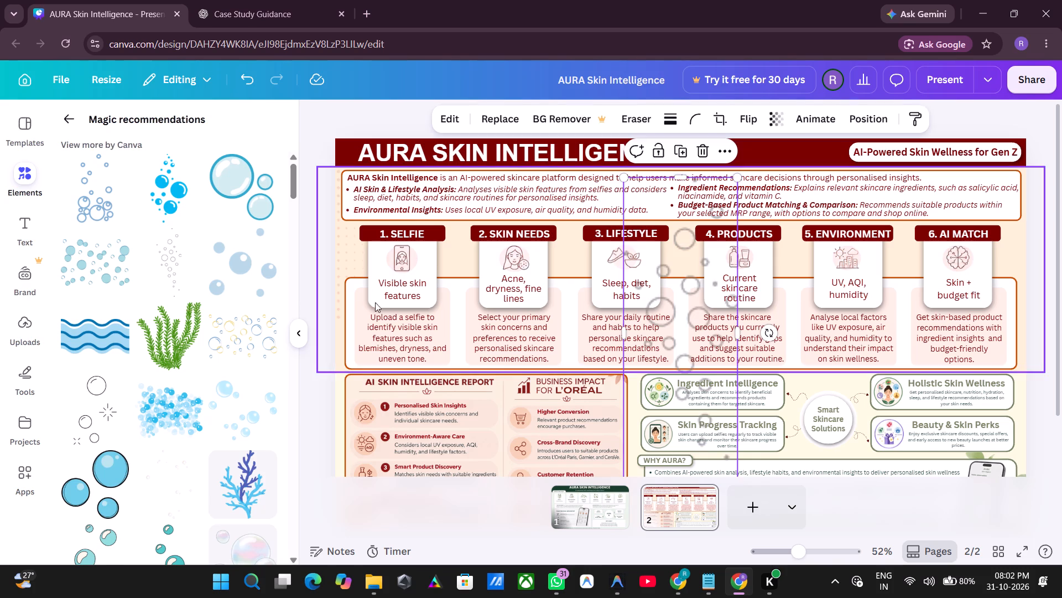
Try the grey bubbles graphic in several places over the cards and rotate it a quarter turn so it lies horizontally.
drag(688, 241, 548, 223)
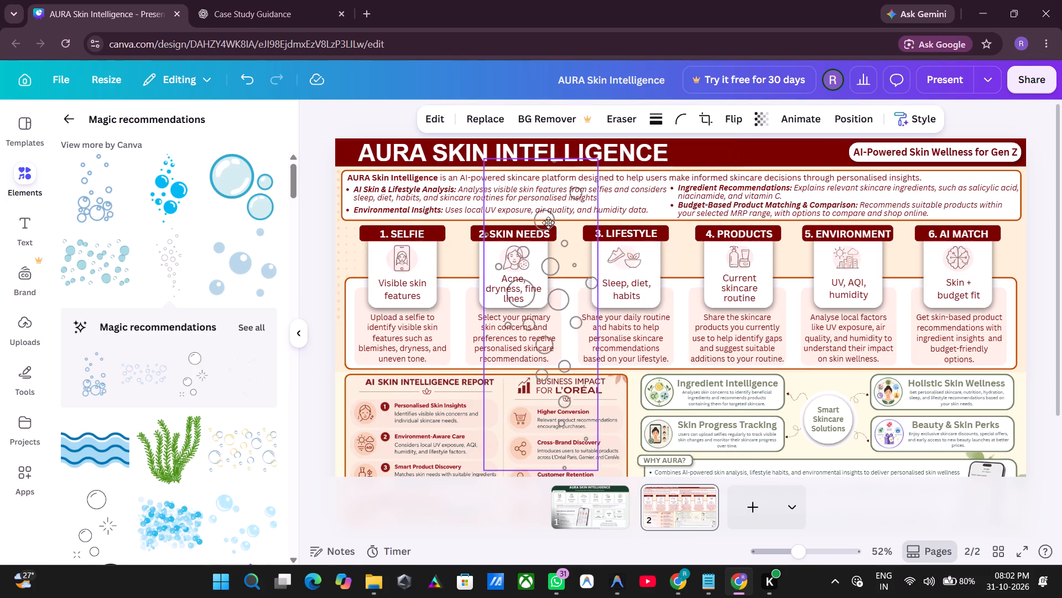
drag(548, 223, 660, 299)
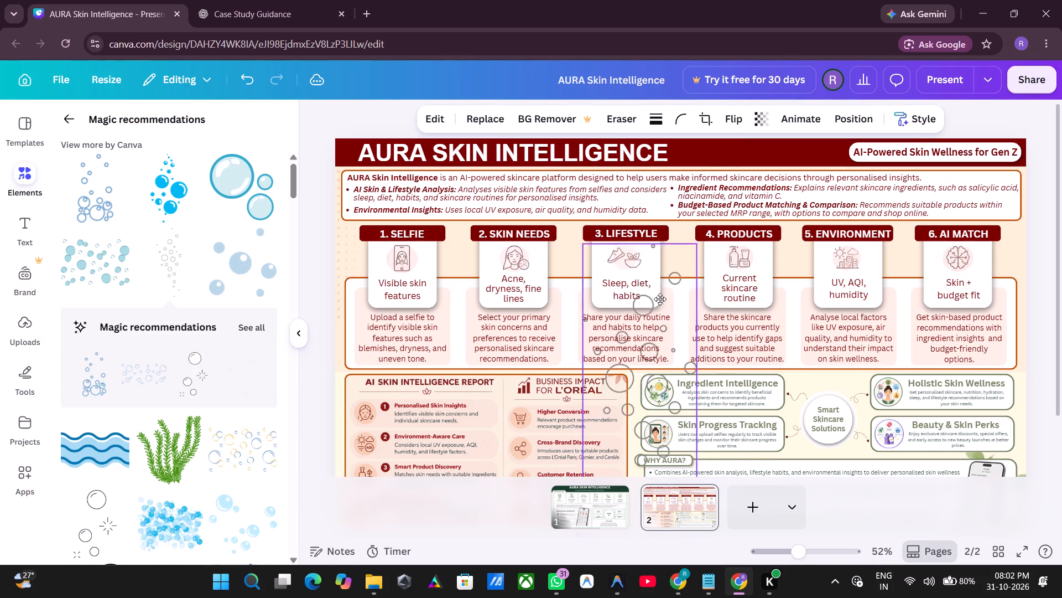
drag(660, 299, 706, 271)
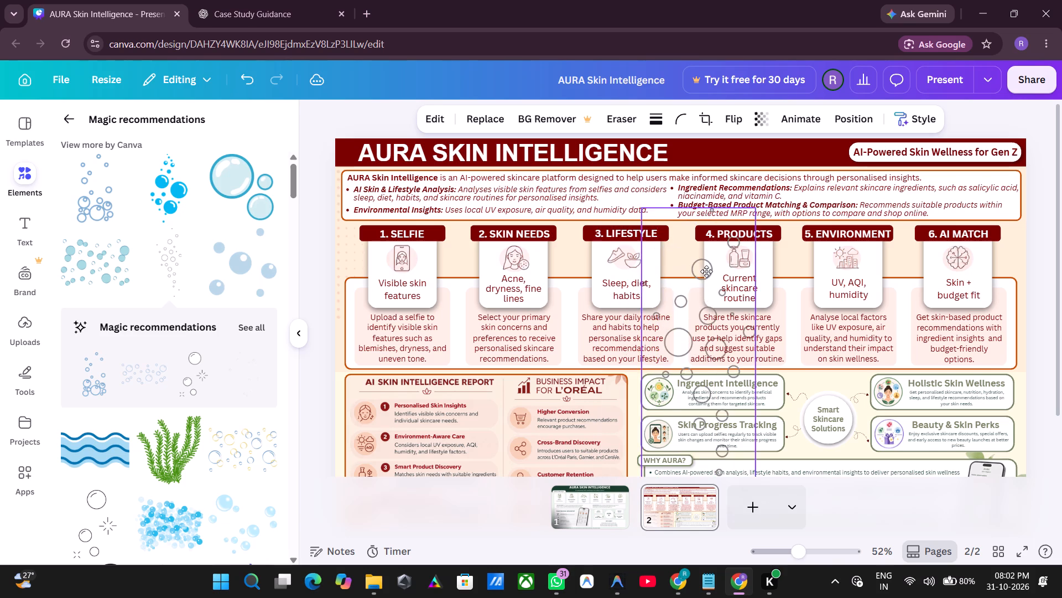
drag(706, 271, 660, 228)
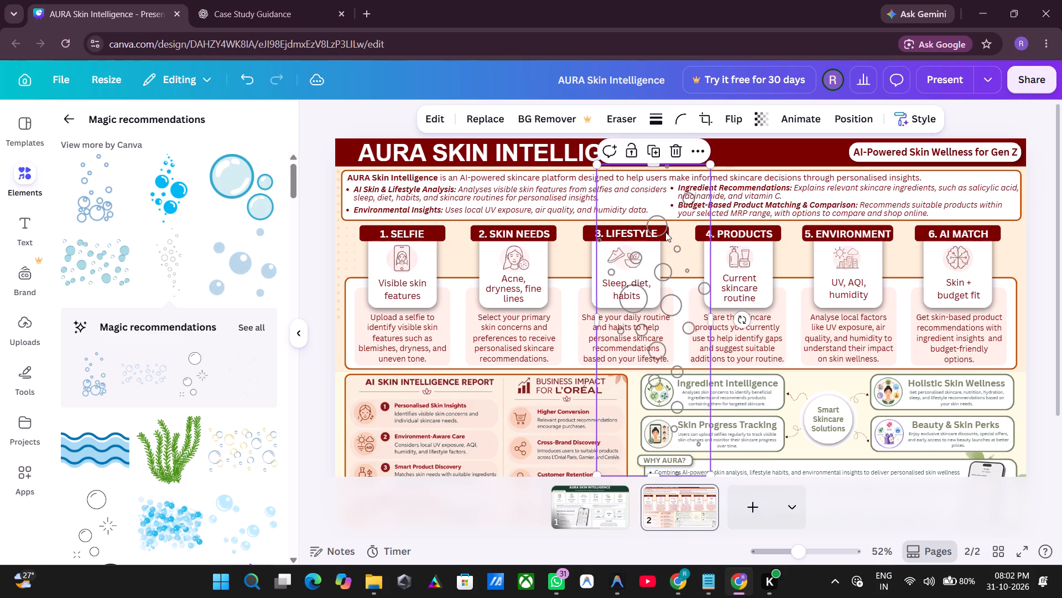
drag(738, 317, 699, 295)
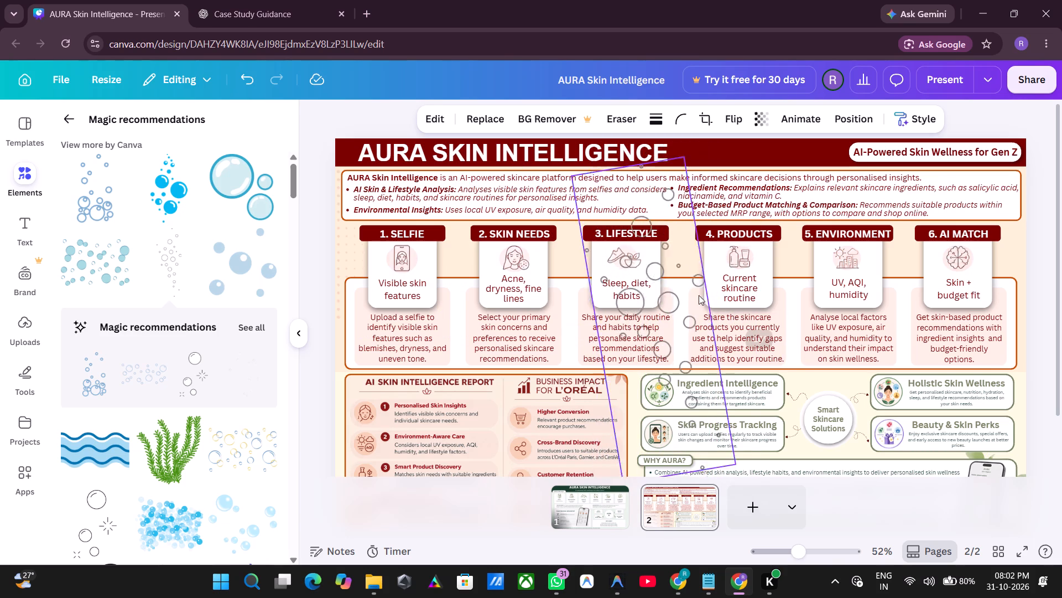
drag(699, 295, 651, 286)
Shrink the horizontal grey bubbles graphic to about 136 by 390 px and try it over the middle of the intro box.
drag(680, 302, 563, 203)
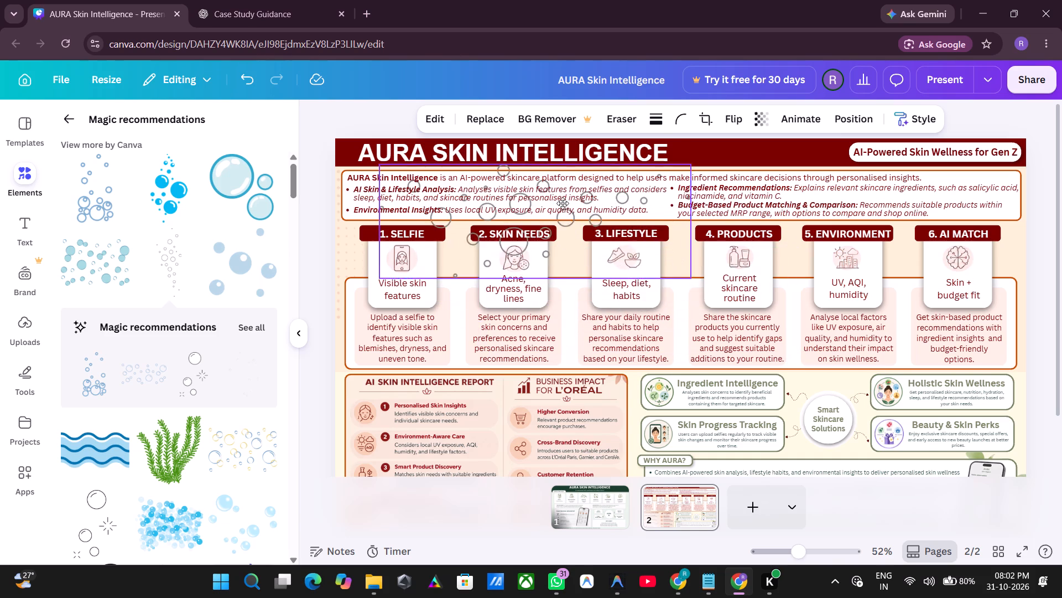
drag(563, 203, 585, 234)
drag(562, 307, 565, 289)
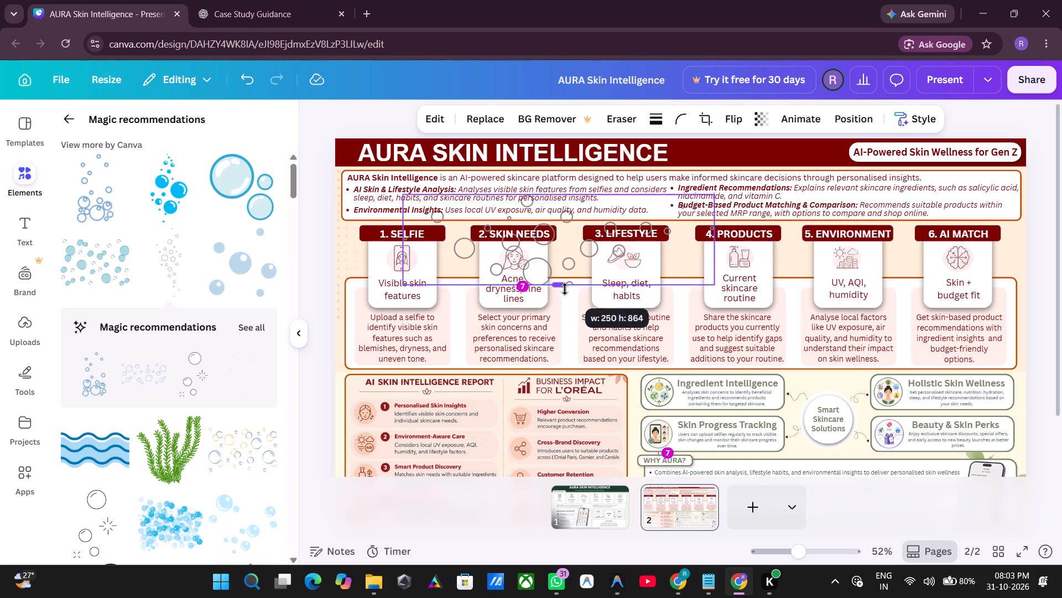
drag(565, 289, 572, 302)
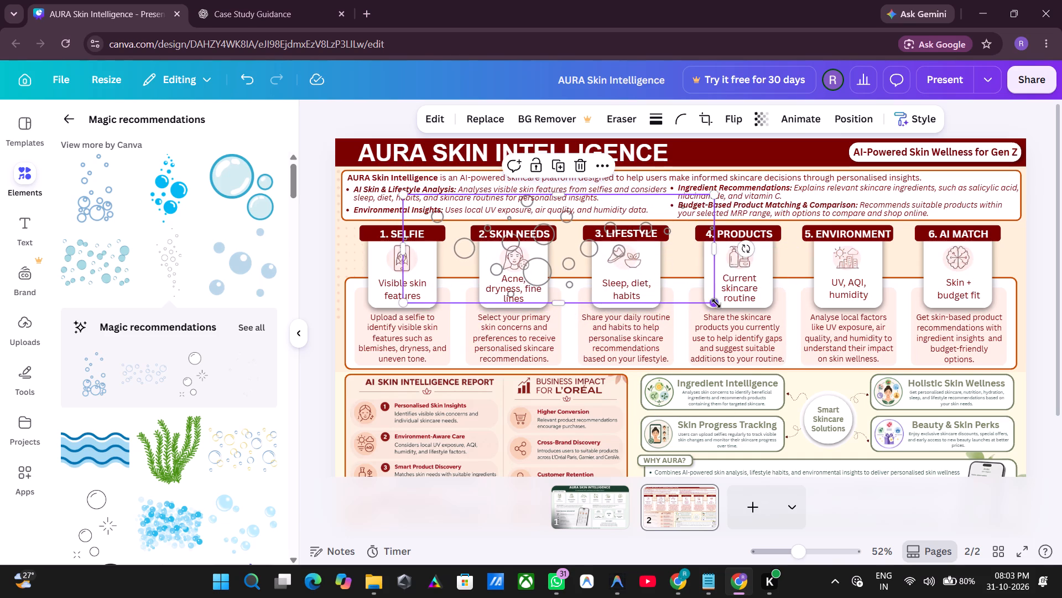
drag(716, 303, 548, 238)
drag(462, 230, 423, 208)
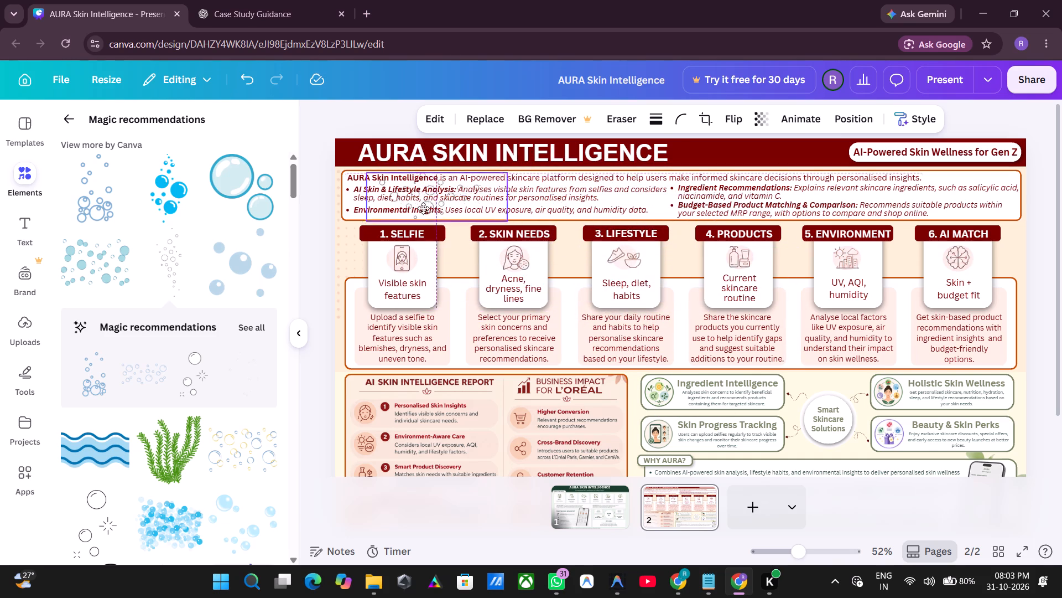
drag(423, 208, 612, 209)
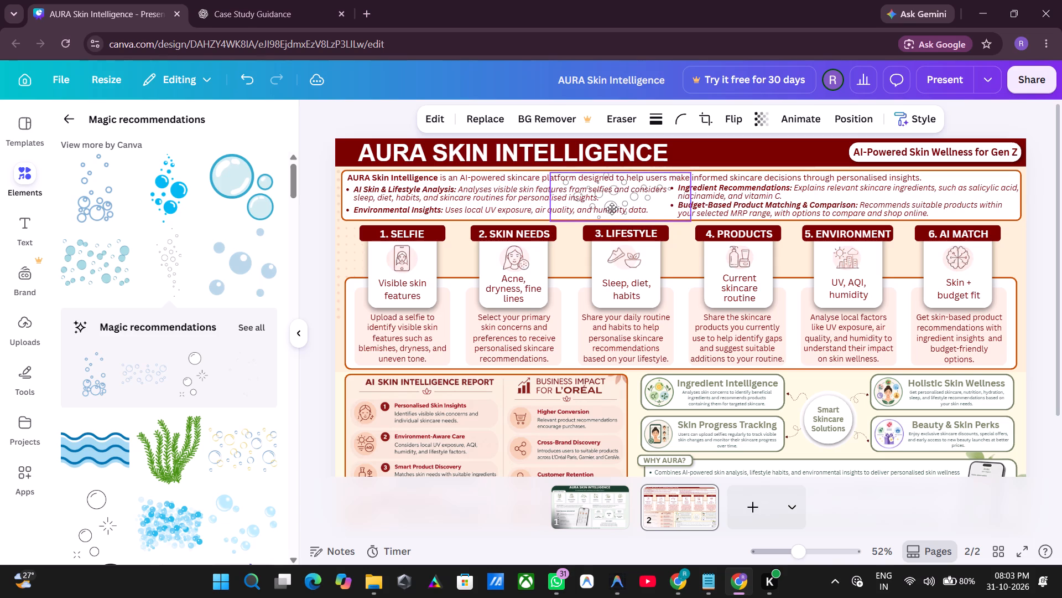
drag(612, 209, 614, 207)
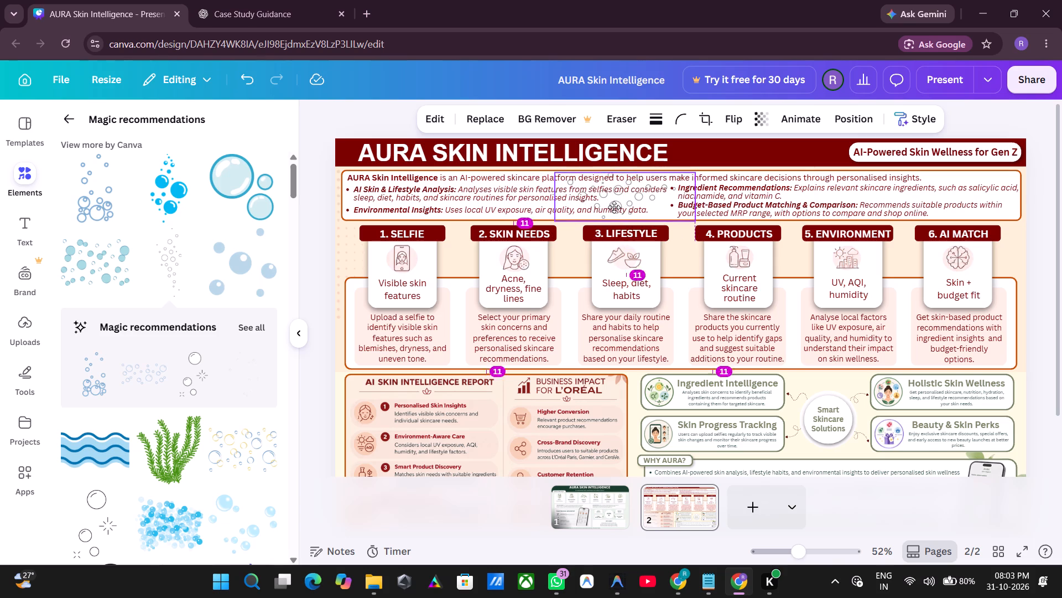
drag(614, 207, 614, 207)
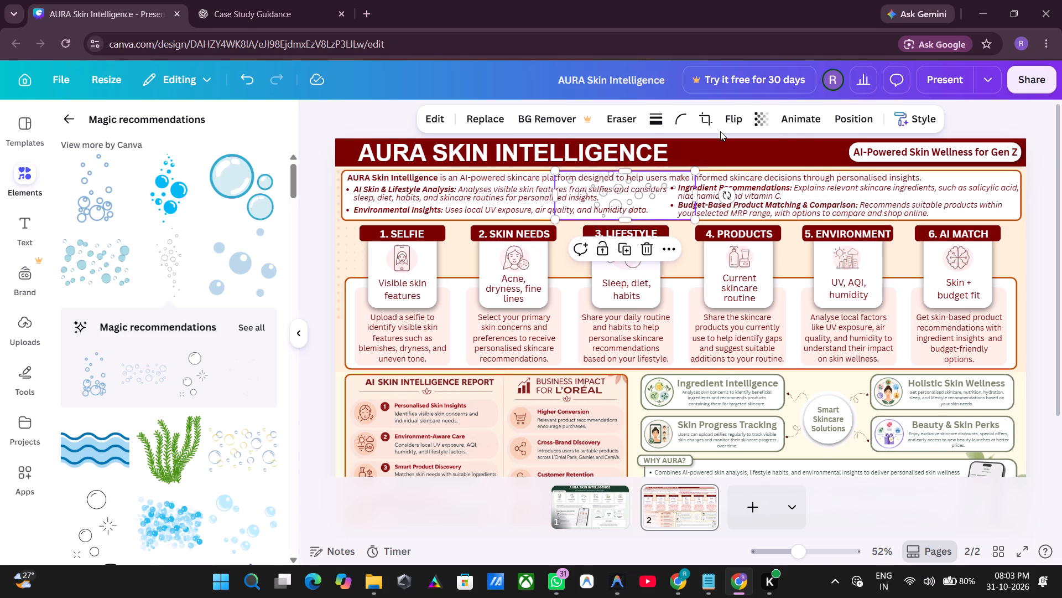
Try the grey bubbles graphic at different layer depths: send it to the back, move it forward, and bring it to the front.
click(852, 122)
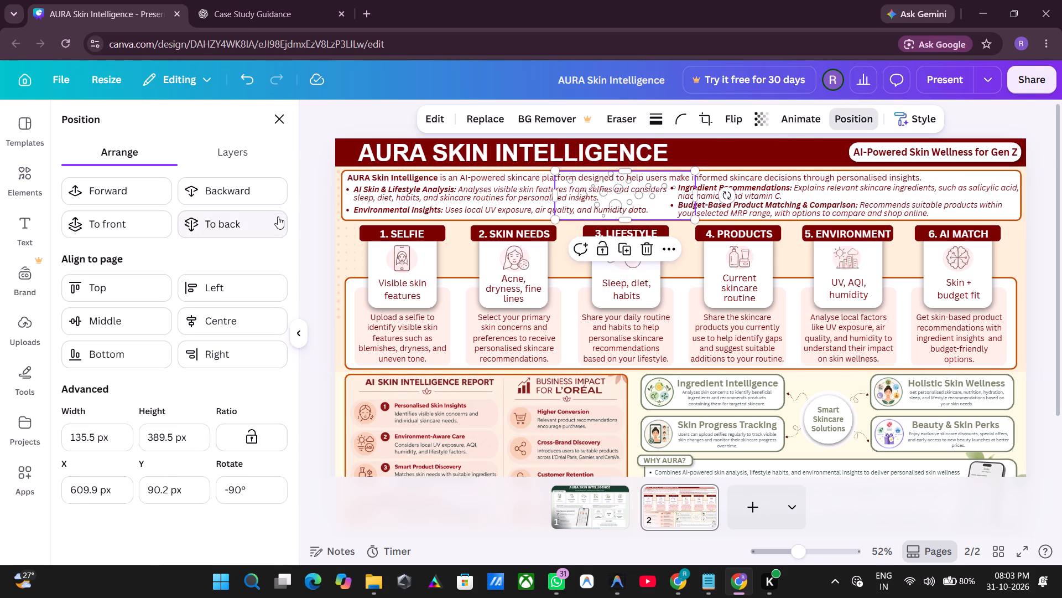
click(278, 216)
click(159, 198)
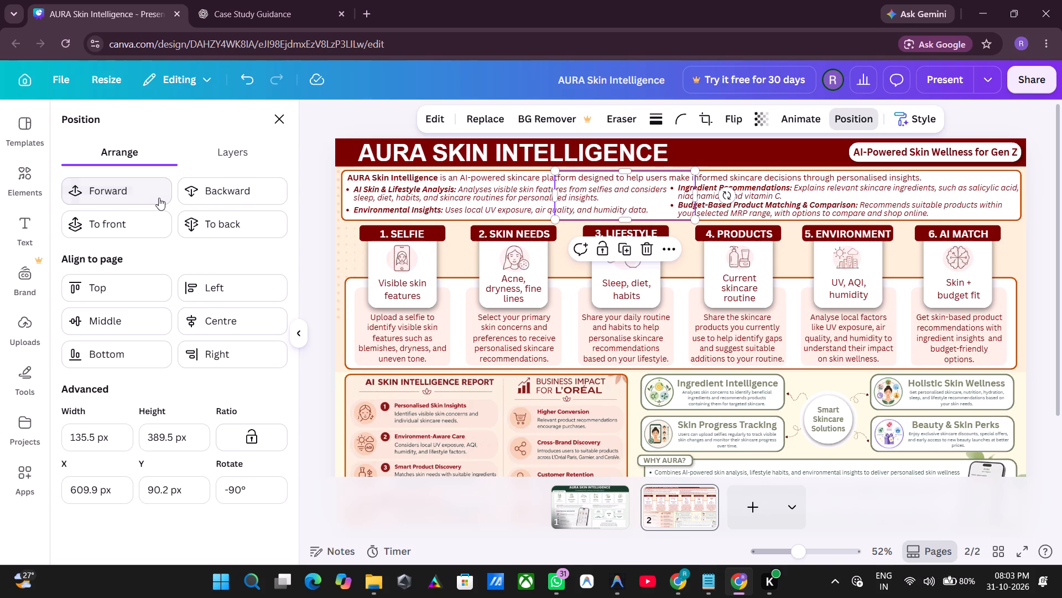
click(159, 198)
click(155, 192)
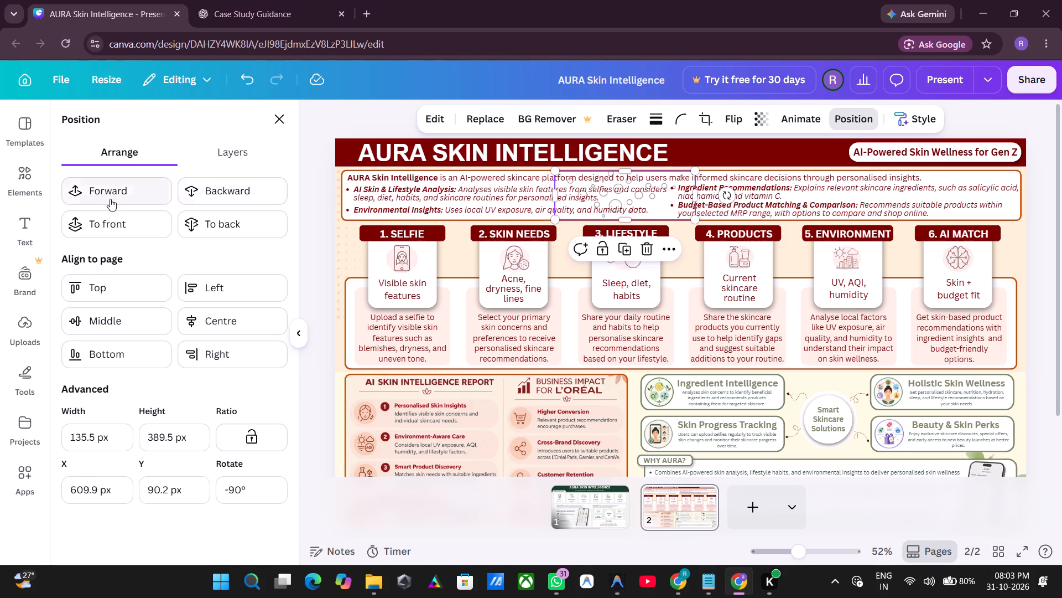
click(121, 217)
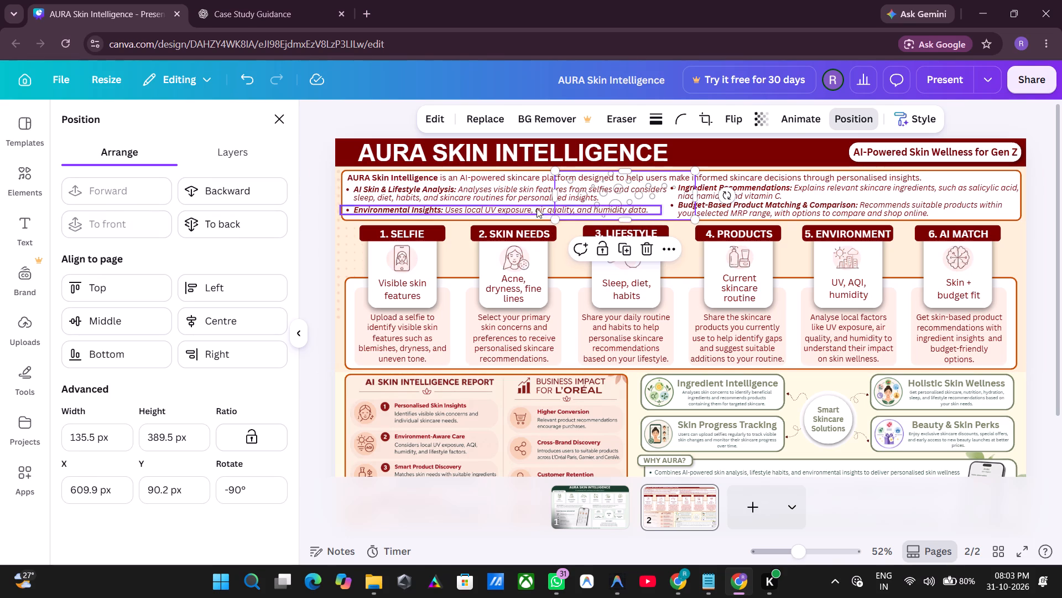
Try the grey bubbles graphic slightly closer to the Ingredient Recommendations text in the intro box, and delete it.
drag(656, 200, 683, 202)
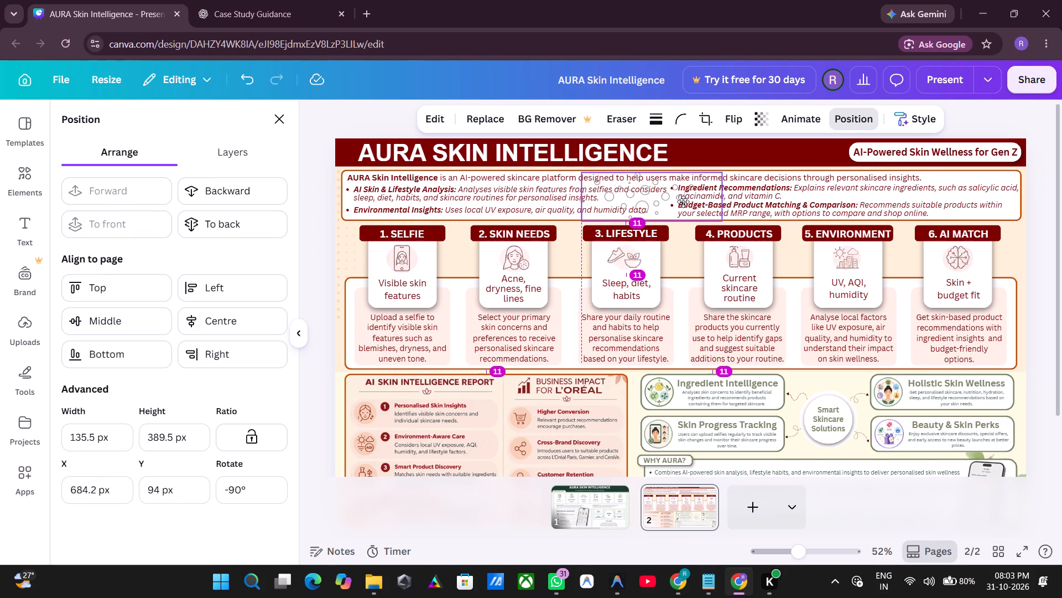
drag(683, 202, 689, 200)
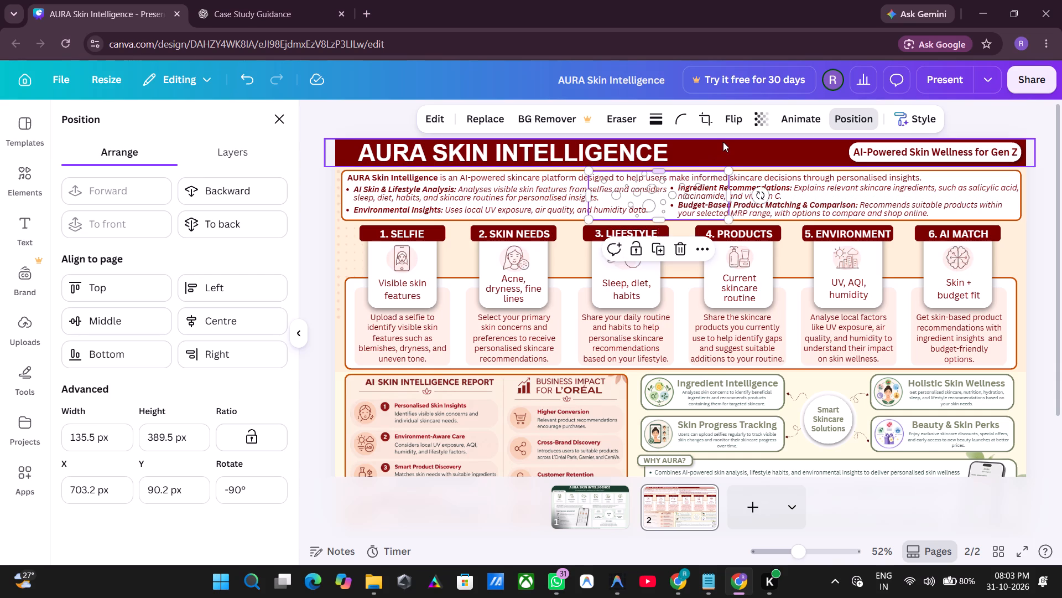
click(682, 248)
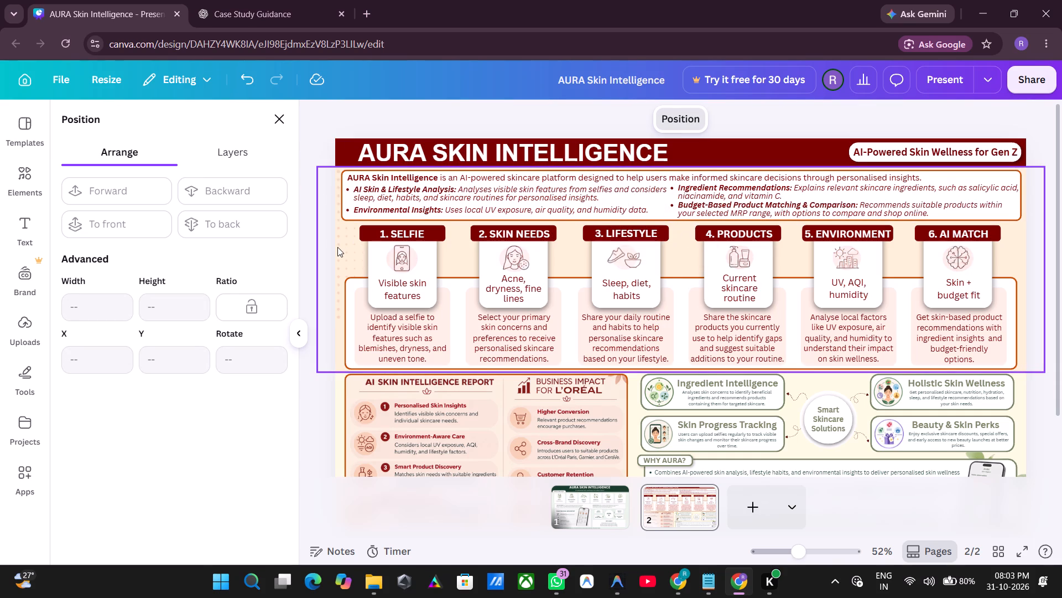
Look over the page layout from the header down to the Why AURA section.
click(314, 248)
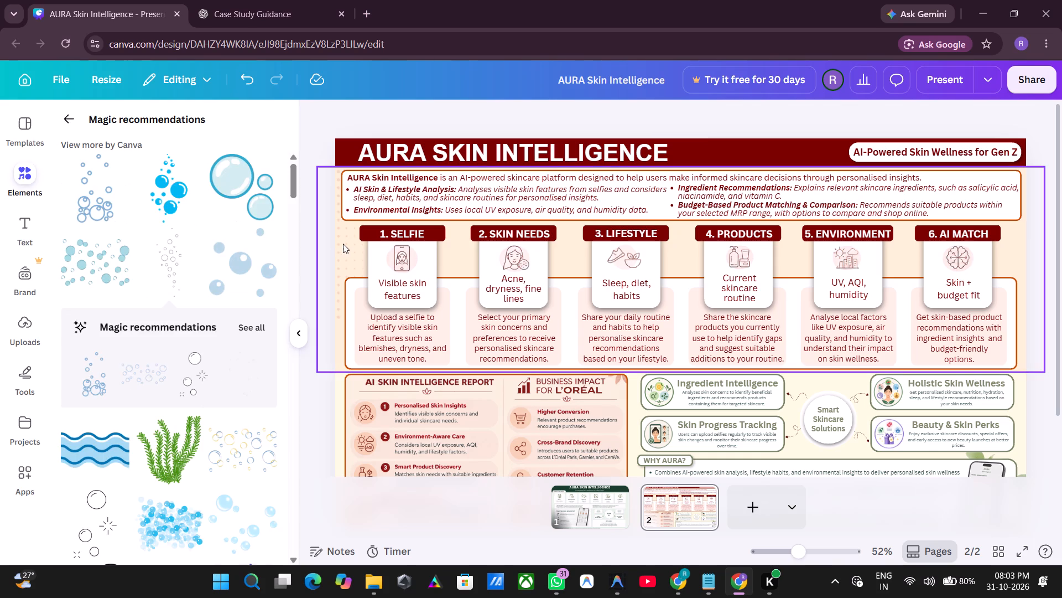
click(361, 246)
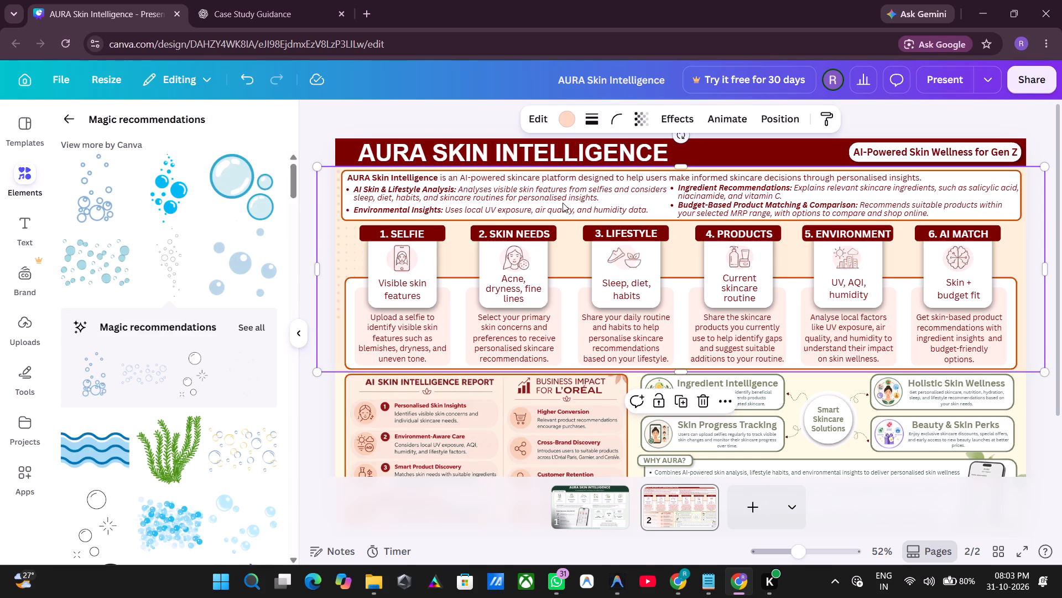
click(1043, 133)
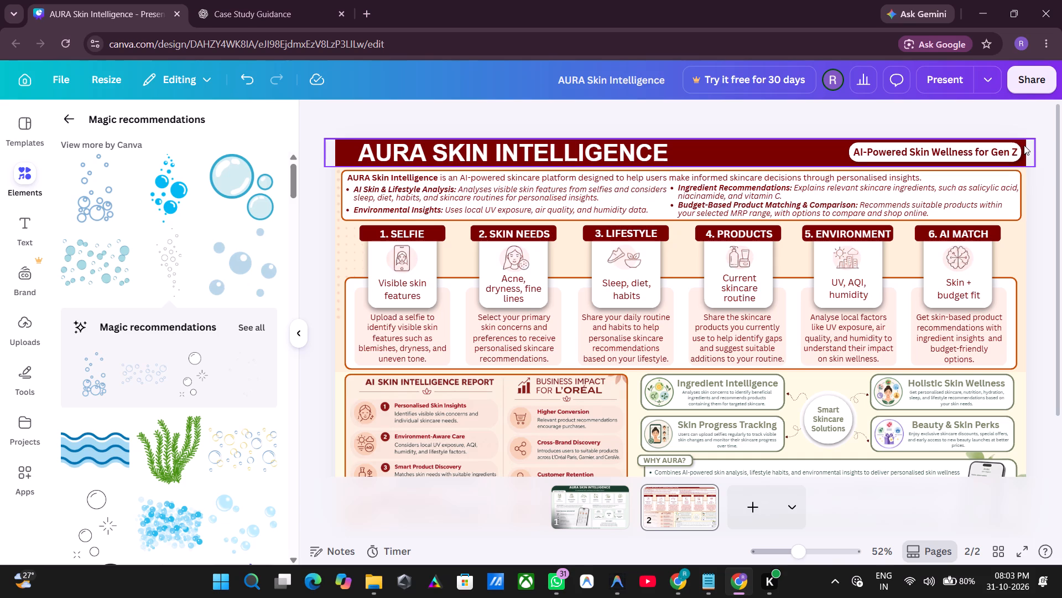
scroll(1018, 151, down, 2)
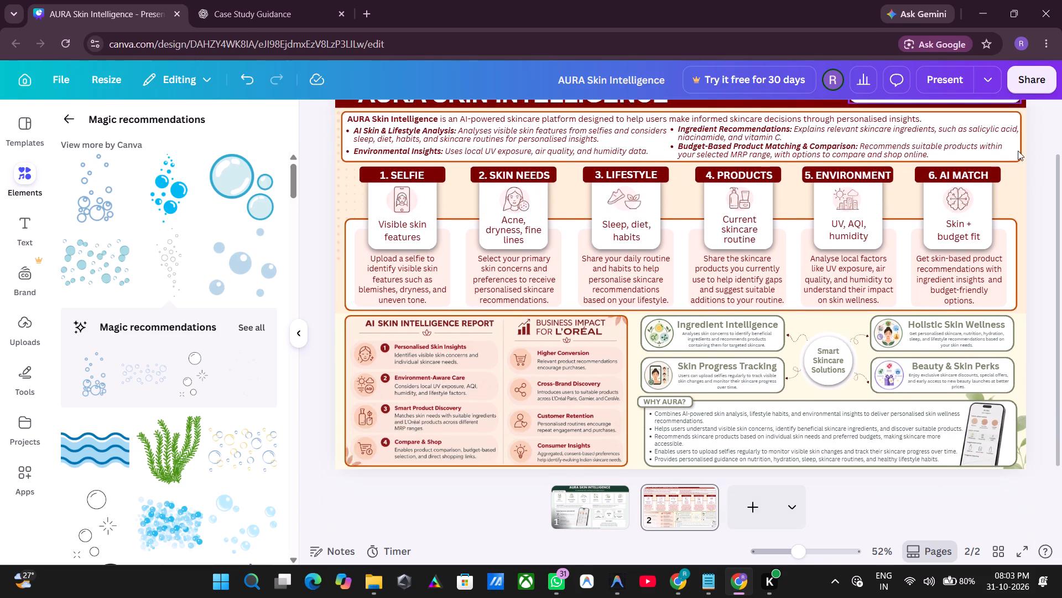
scroll(1018, 148, up, 1)
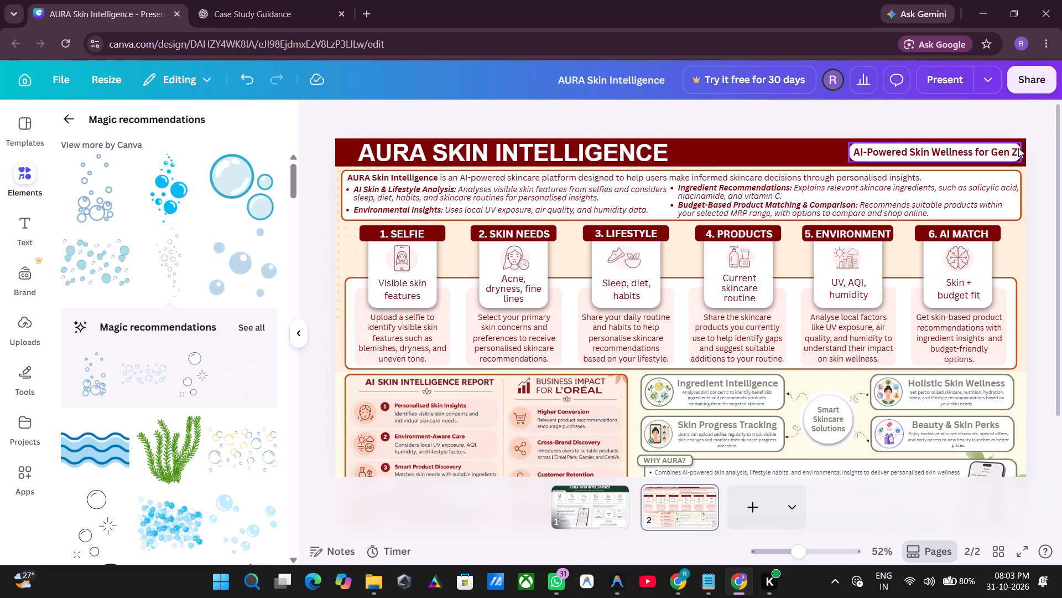
scroll(1018, 150, down, 2)
scroll(1018, 151, up, 2)
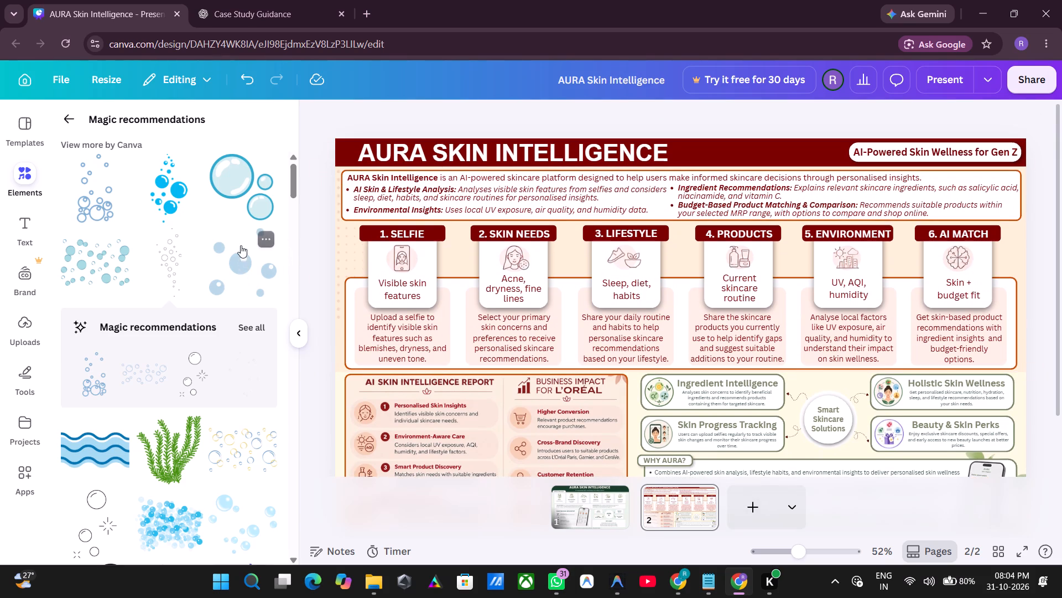
Browse all the recommended graphics similar to the outlined bubbles for subtle decoration that suits the page.
click(257, 327)
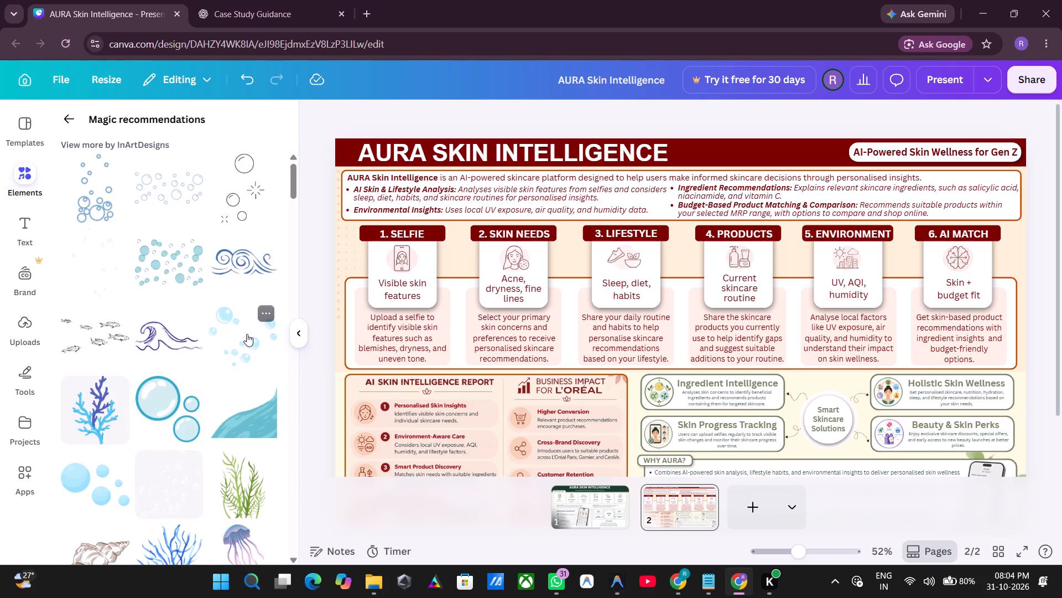
scroll(245, 335, down, 3)
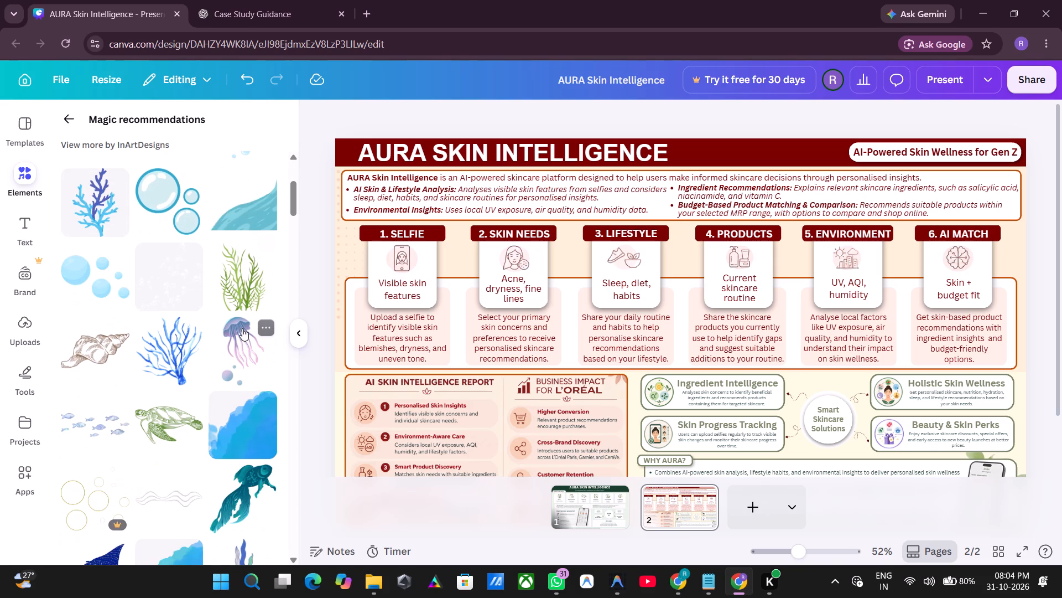
scroll(242, 329, down, 2)
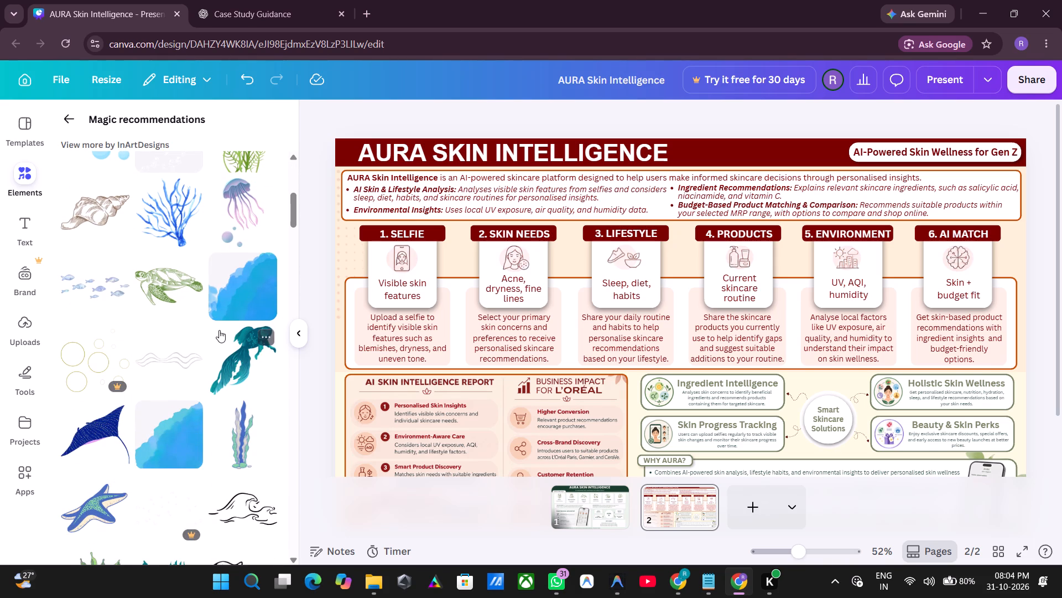
scroll(218, 331, down, 1)
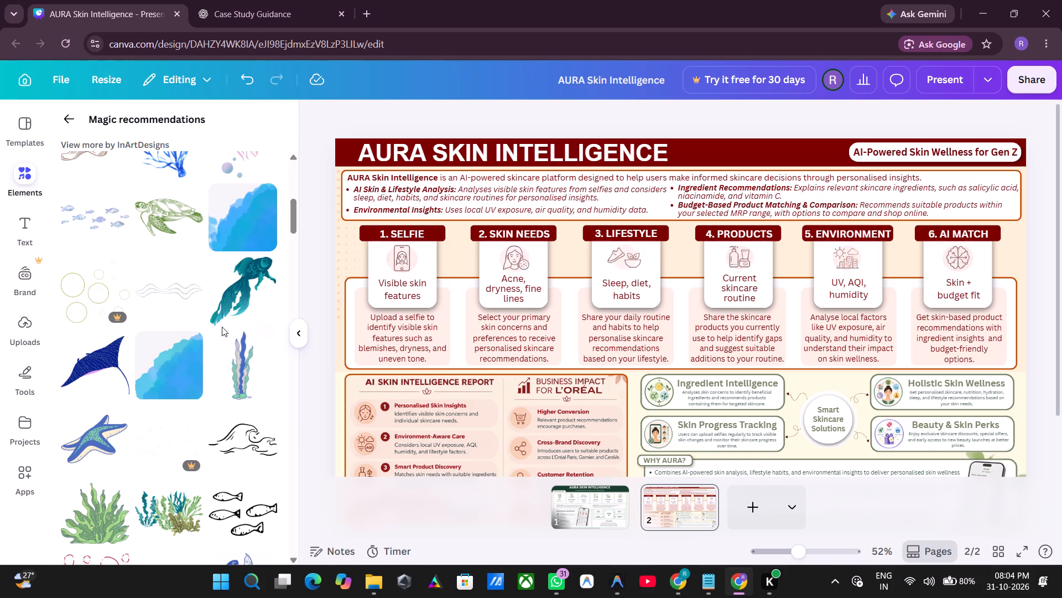
scroll(222, 327, down, 3)
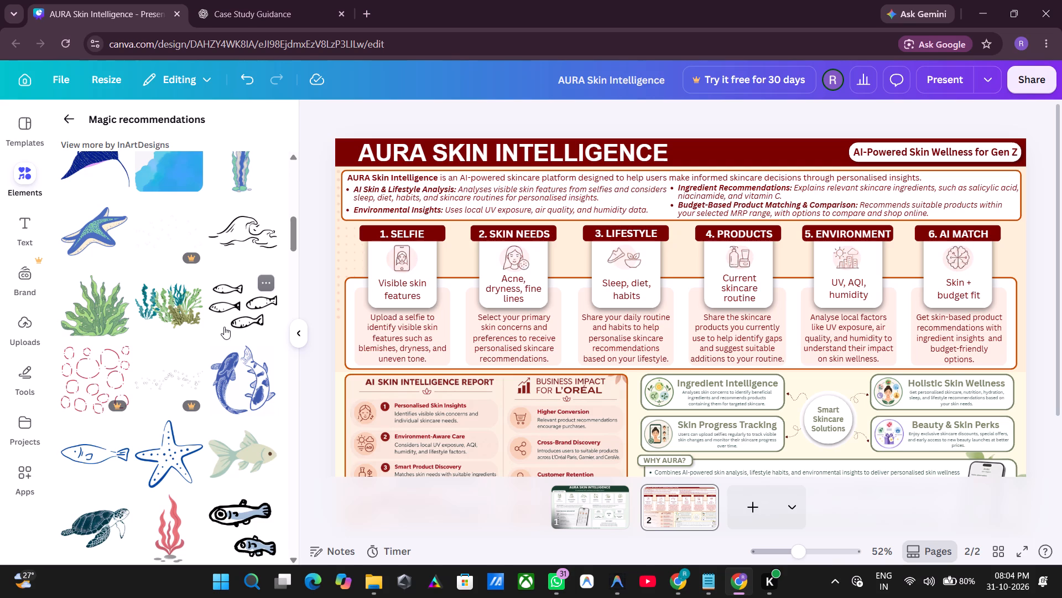
scroll(193, 319, down, 4)
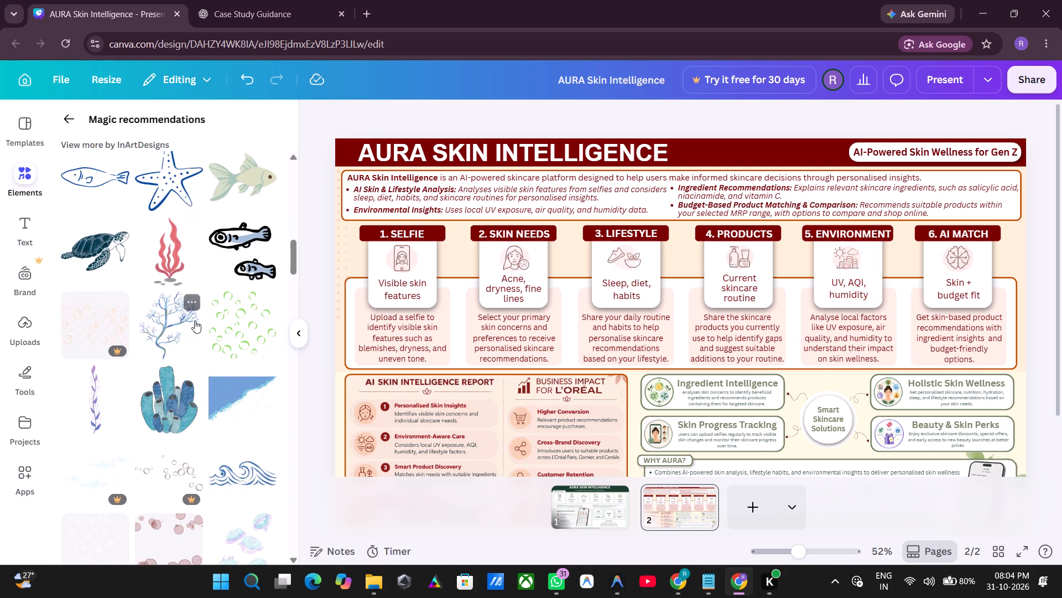
scroll(197, 320, down, 2)
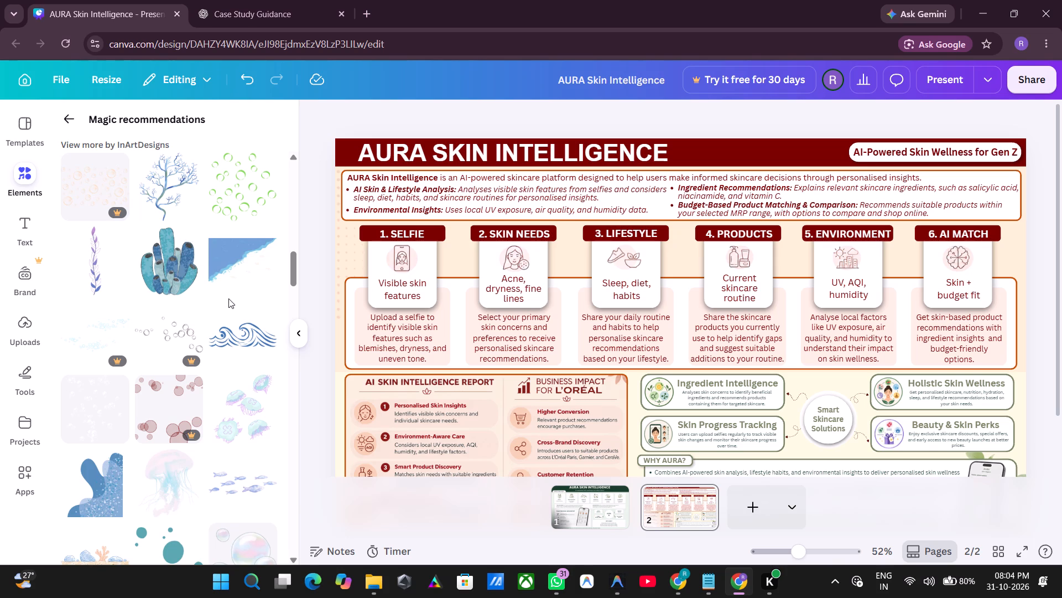
scroll(226, 298, down, 2)
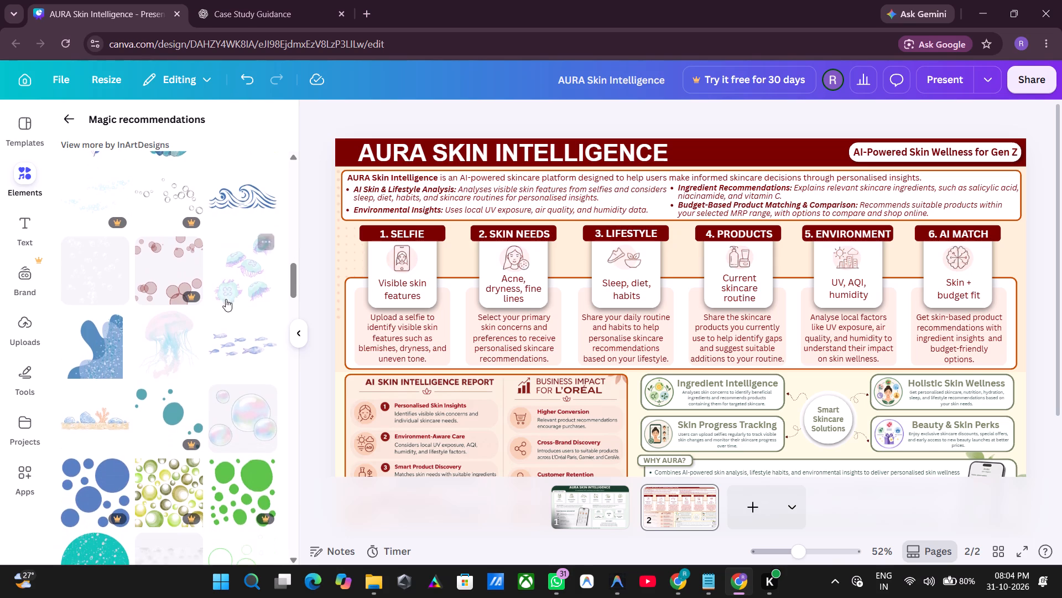
scroll(226, 299, down, 4)
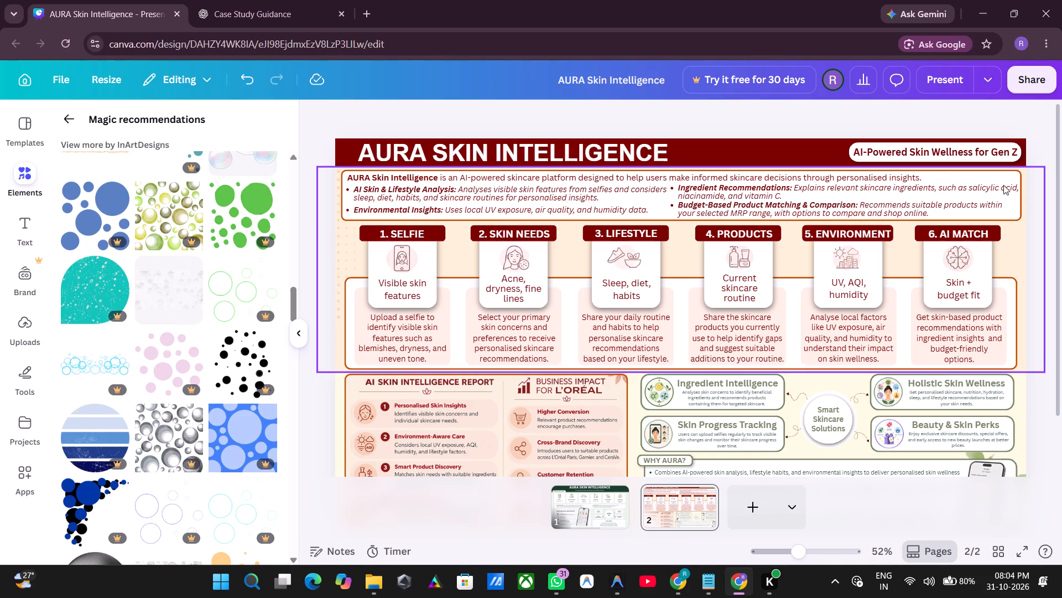
scroll(235, 256, down, 2)
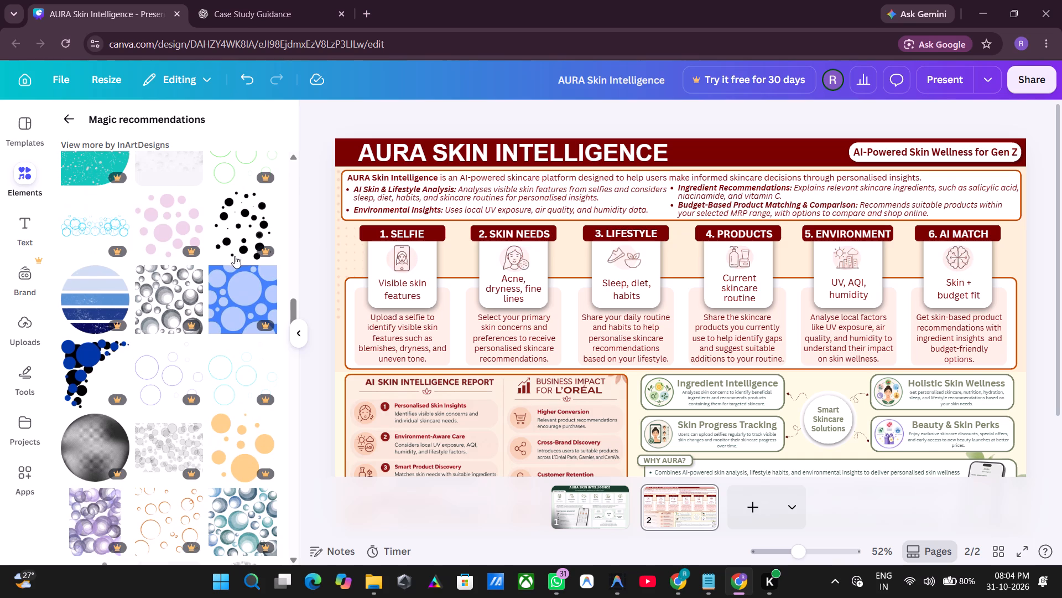
scroll(244, 248, down, 1)
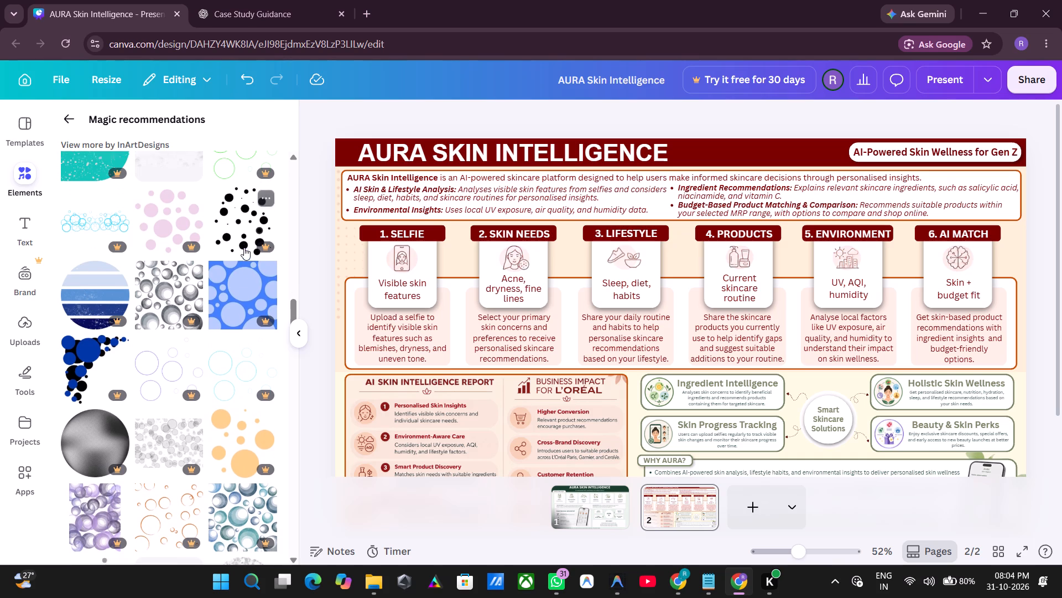
scroll(244, 248, down, 4)
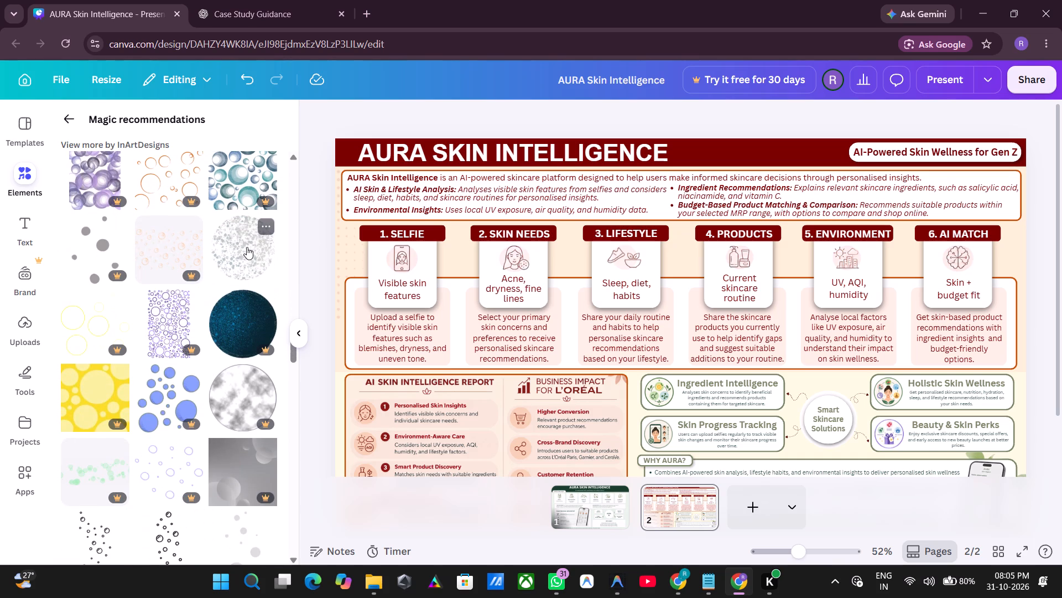
scroll(247, 247, down, 2)
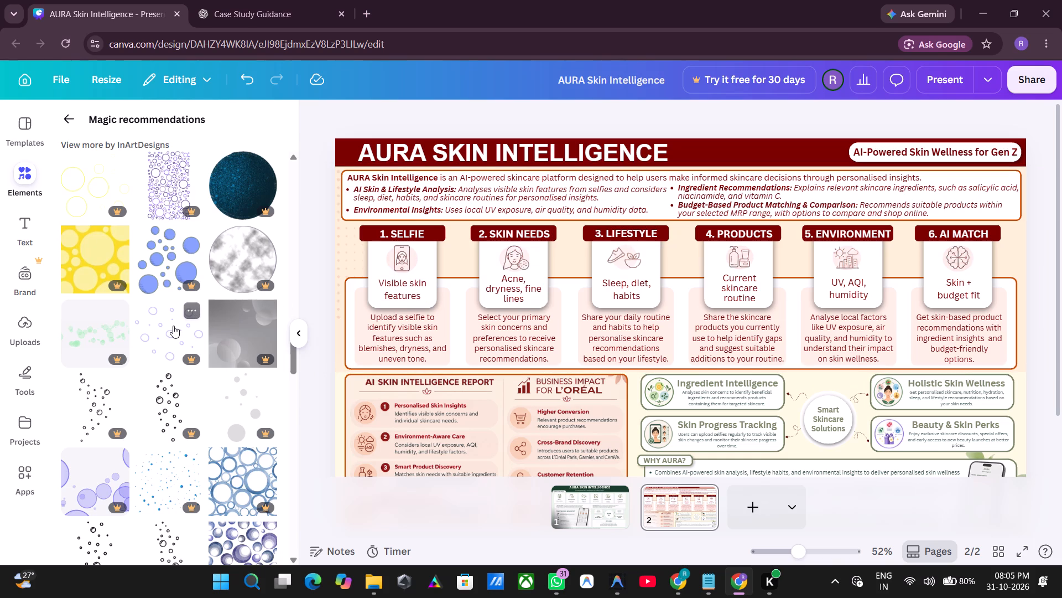
scroll(162, 329, down, 1)
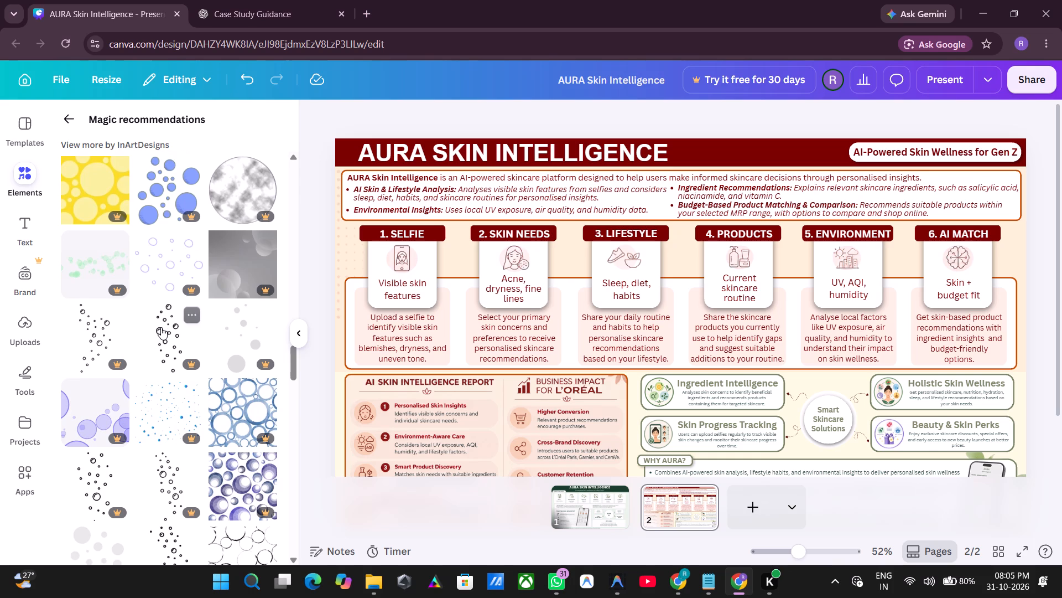
scroll(162, 327, down, 1)
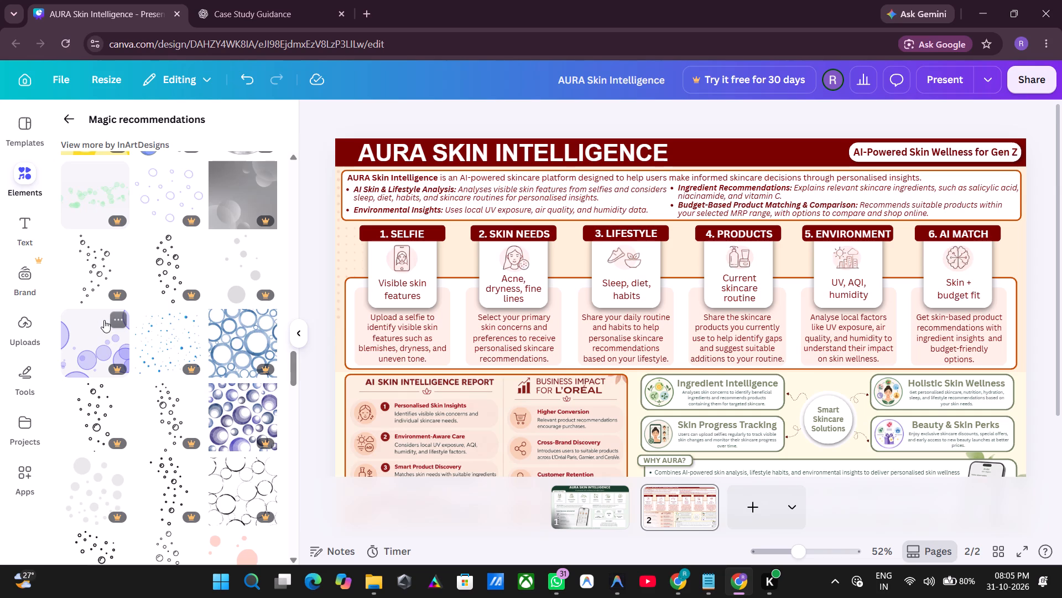
scroll(104, 320, down, 2)
click(81, 117)
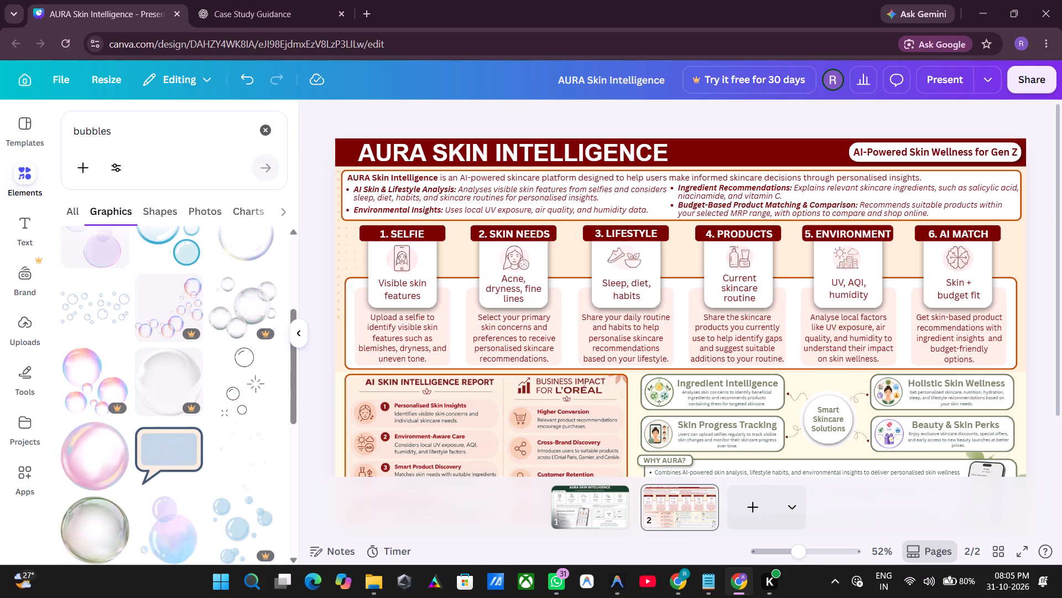
Search the elements library for "Ai" and look through the full set of graphics results.
click(263, 135)
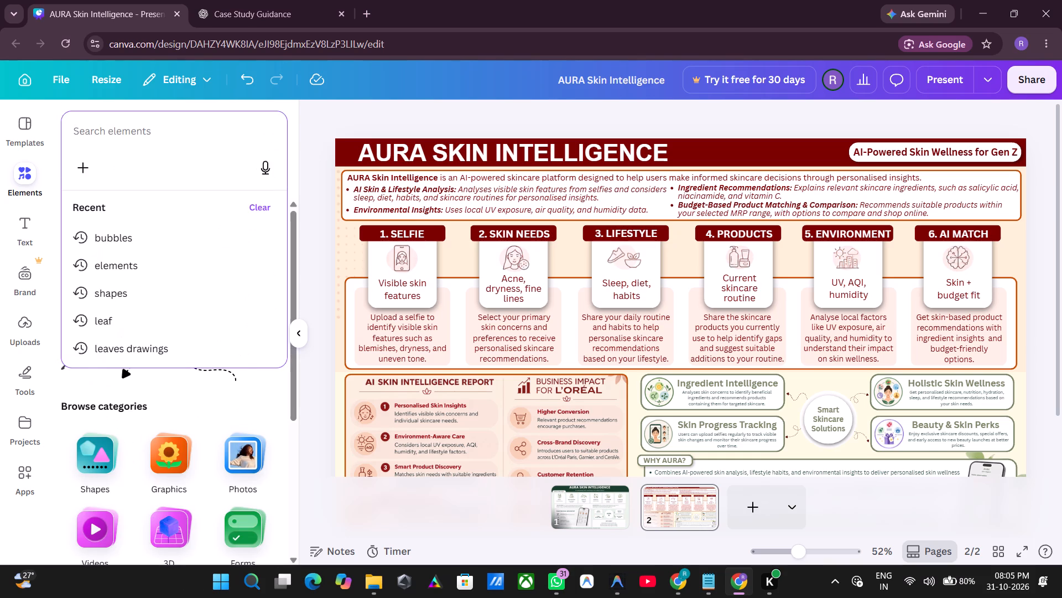
key(i)
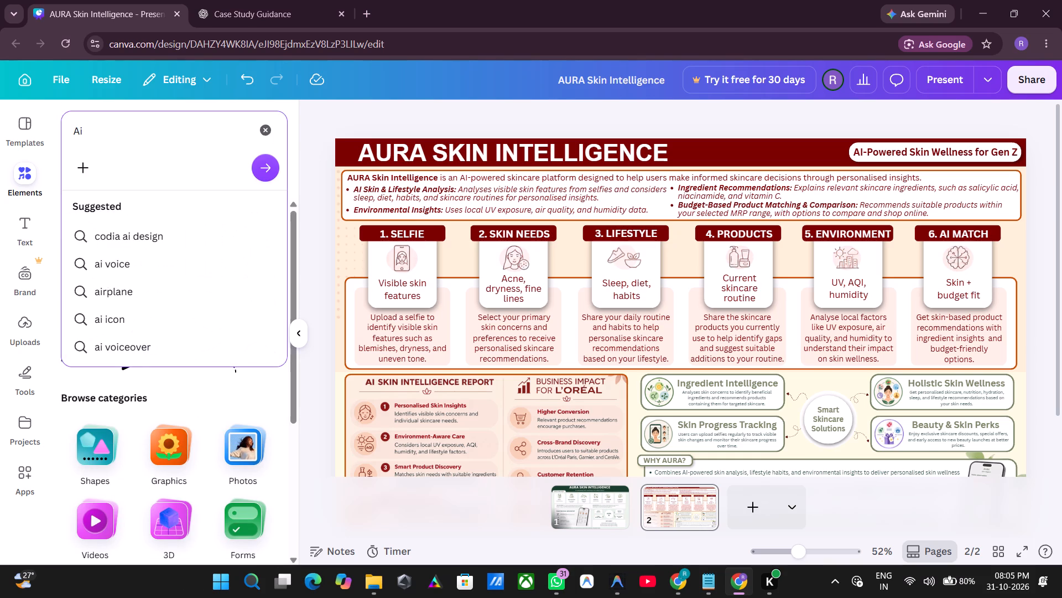
key(Return)
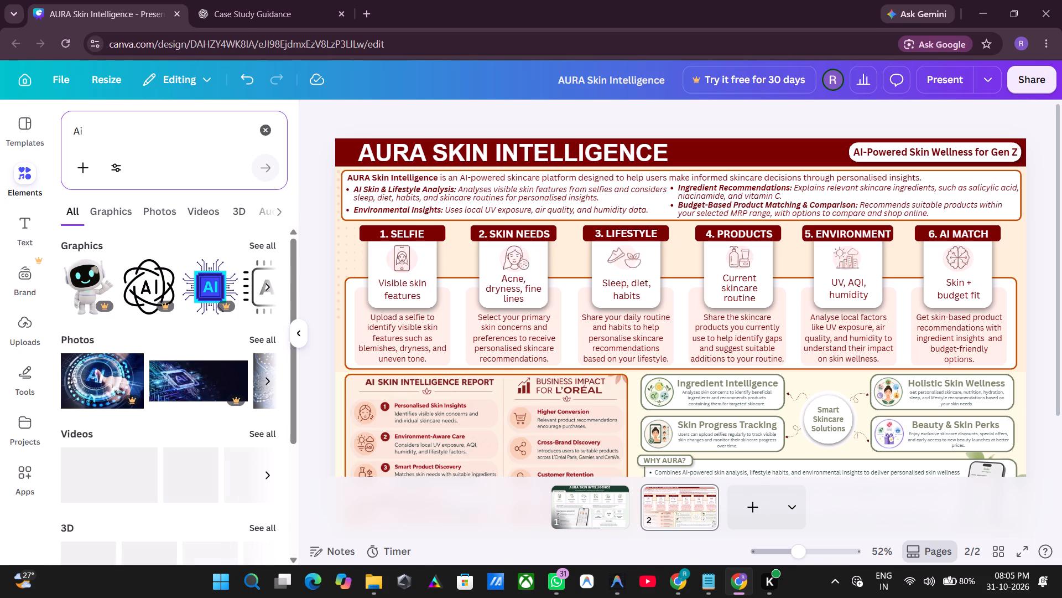
click(278, 244)
click(273, 245)
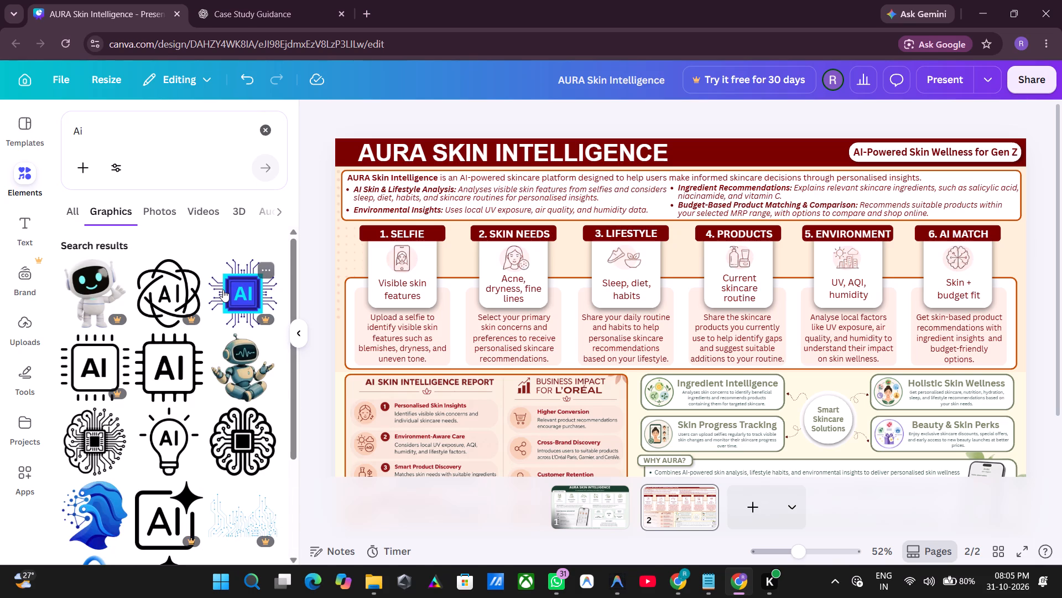
scroll(190, 284, down, 3)
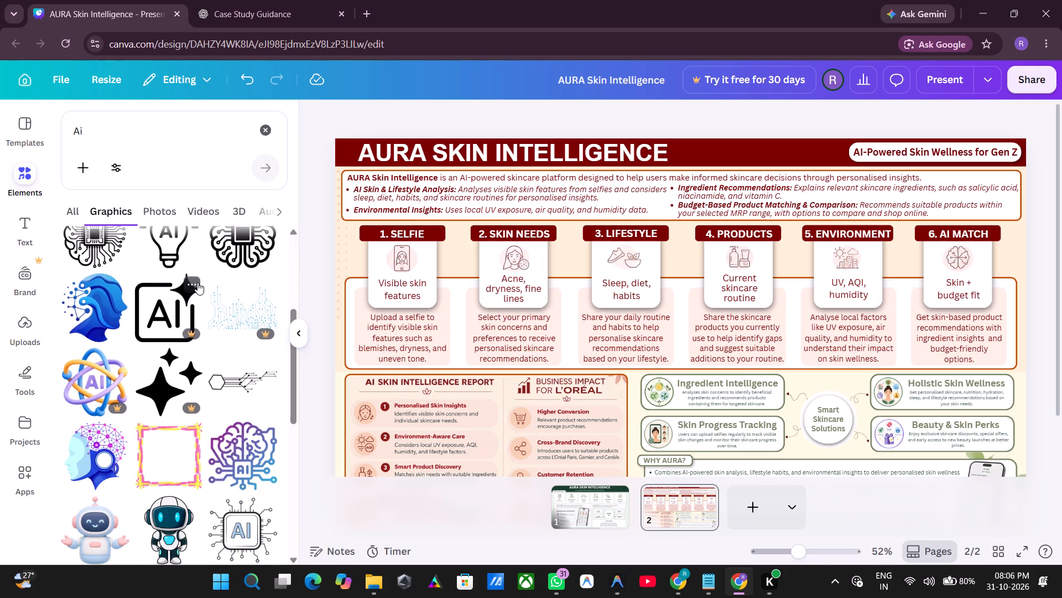
scroll(199, 285, down, 1)
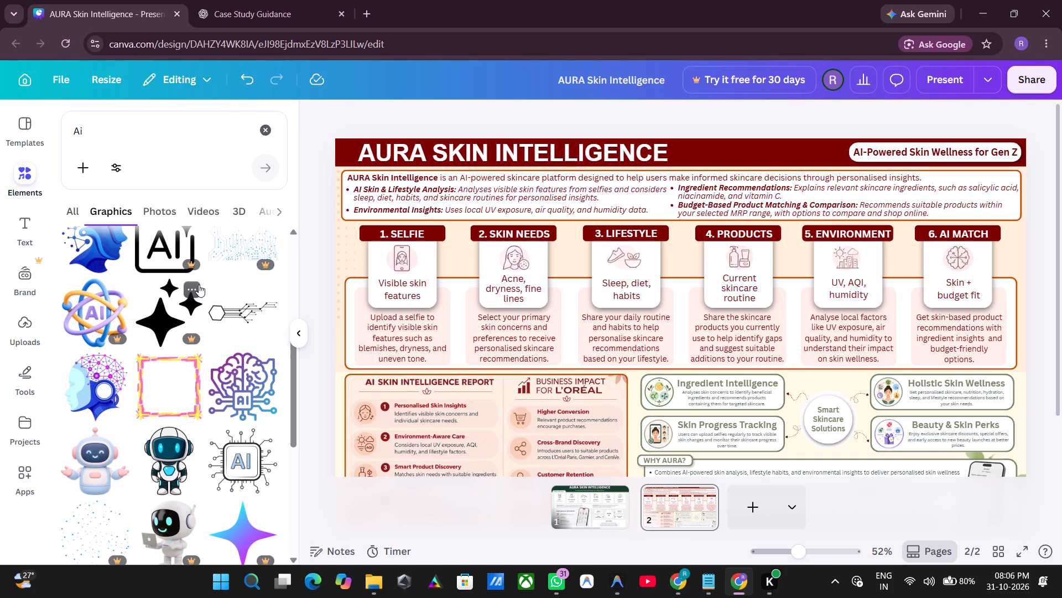
scroll(199, 285, down, 1)
scroll(199, 287, up, 5)
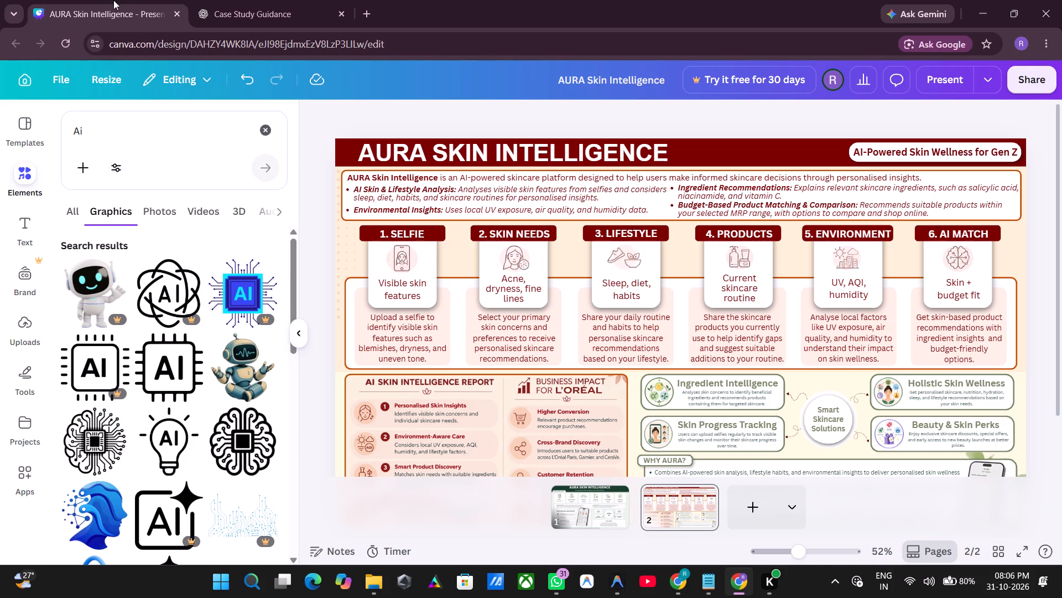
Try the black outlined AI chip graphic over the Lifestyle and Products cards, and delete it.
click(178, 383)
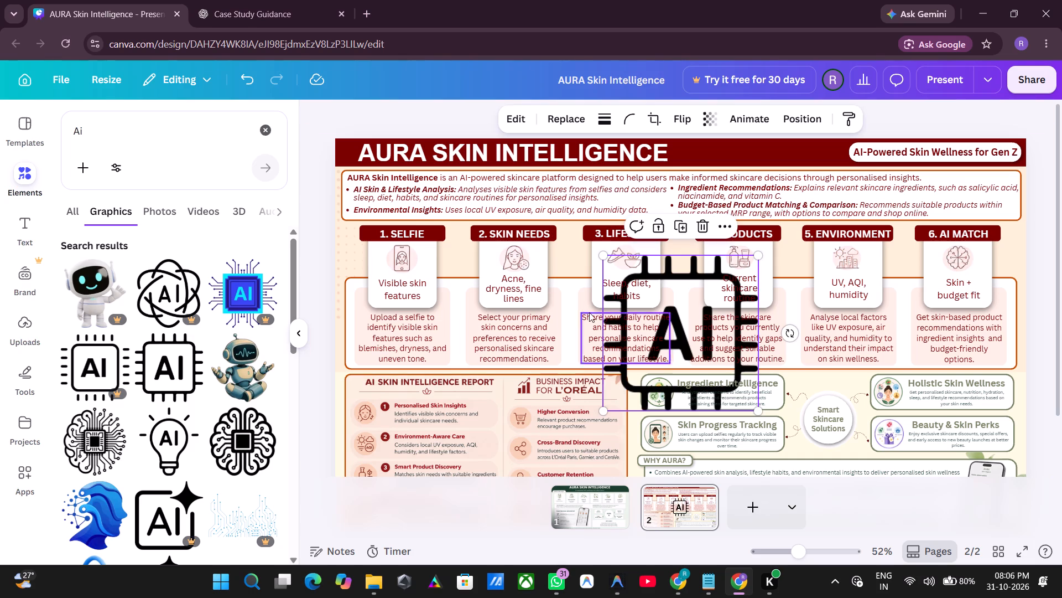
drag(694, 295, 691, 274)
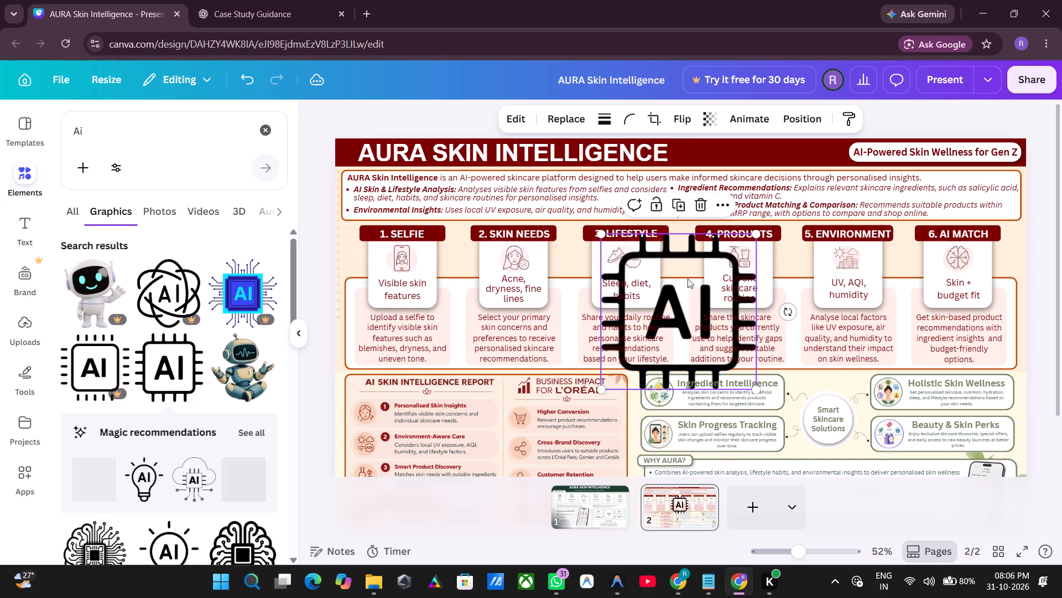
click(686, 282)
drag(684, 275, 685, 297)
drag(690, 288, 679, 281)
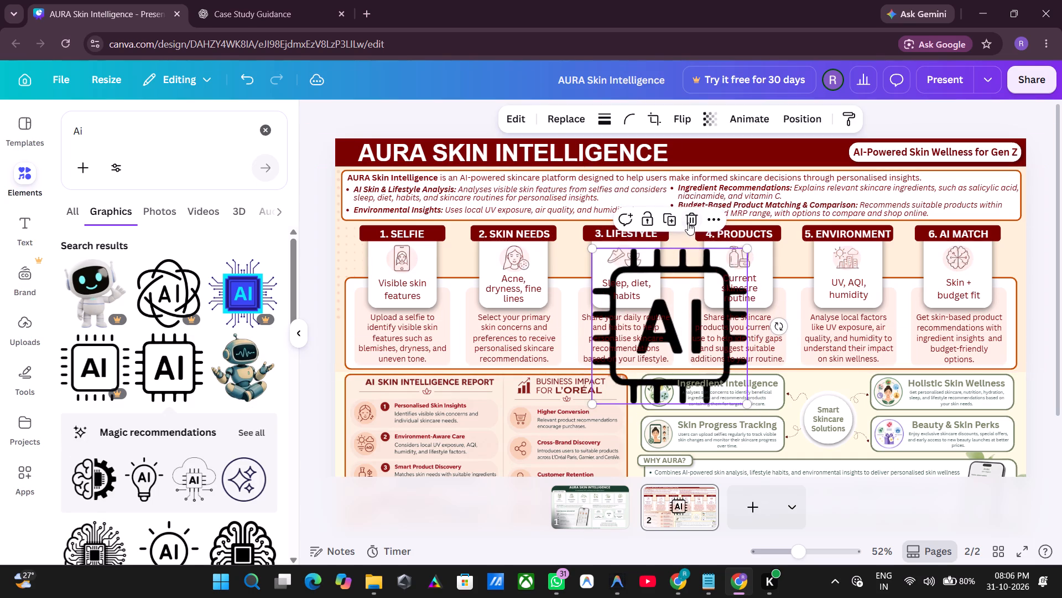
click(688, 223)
Look further through the "Ai" graphics for a suitable decoration, and clear the search.
scroll(216, 319, down, 4)
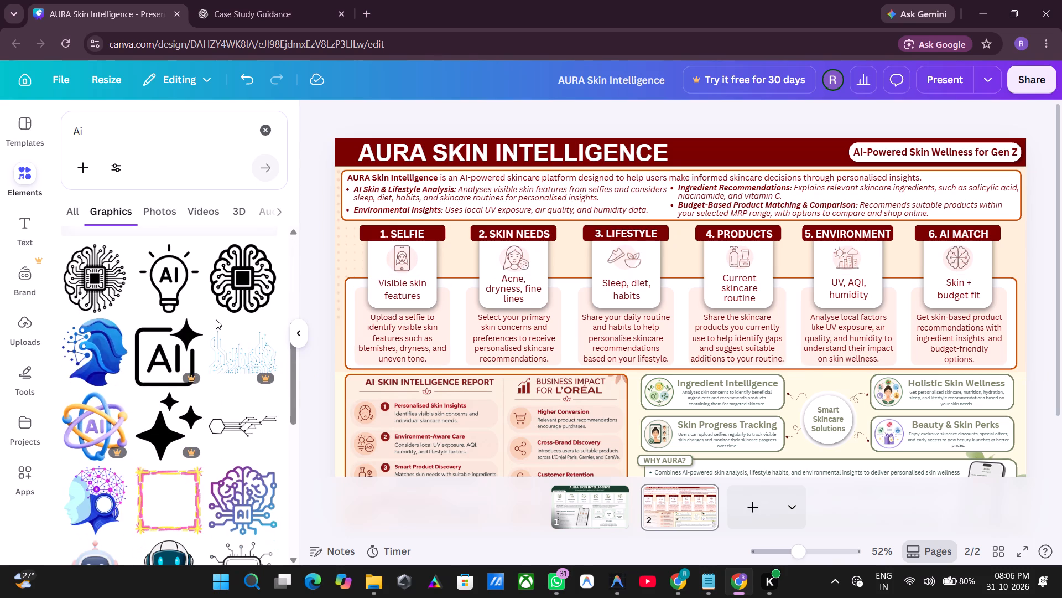
scroll(216, 319, down, 4)
scroll(215, 319, up, 1)
scroll(215, 321, down, 4)
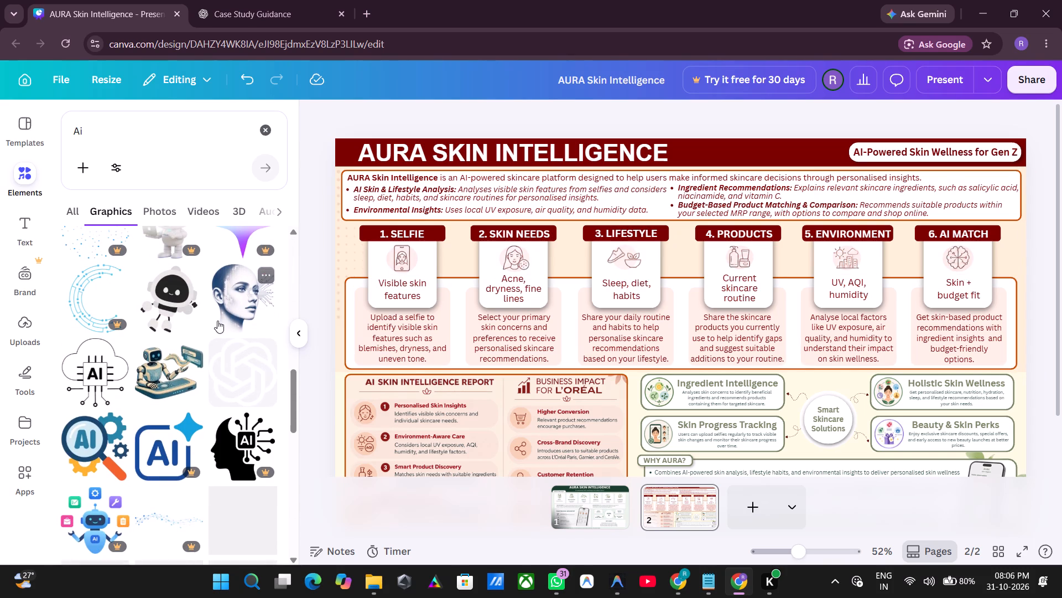
scroll(217, 320, down, 3)
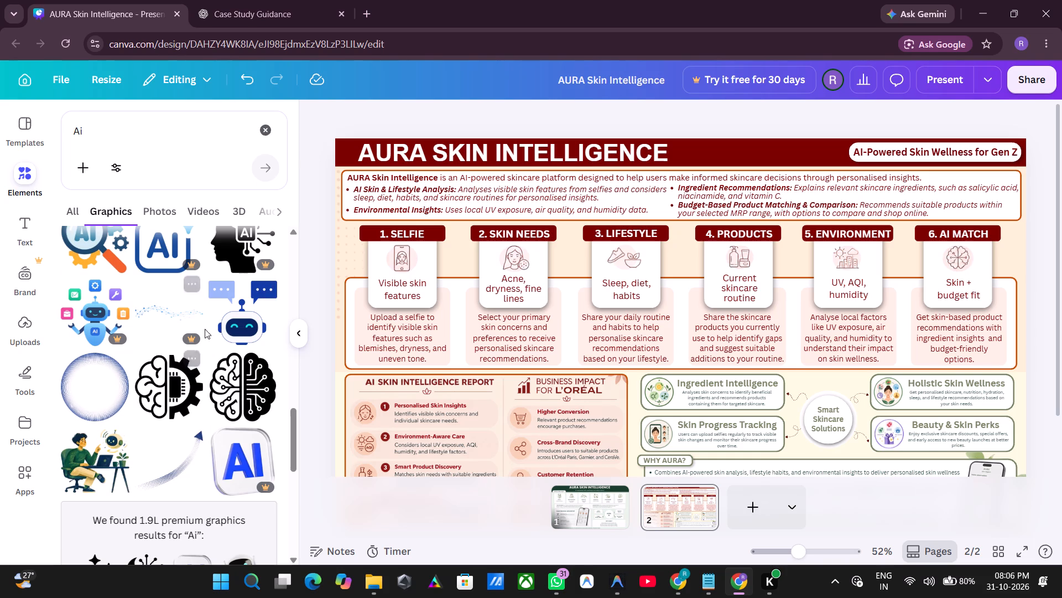
scroll(218, 325, down, 1)
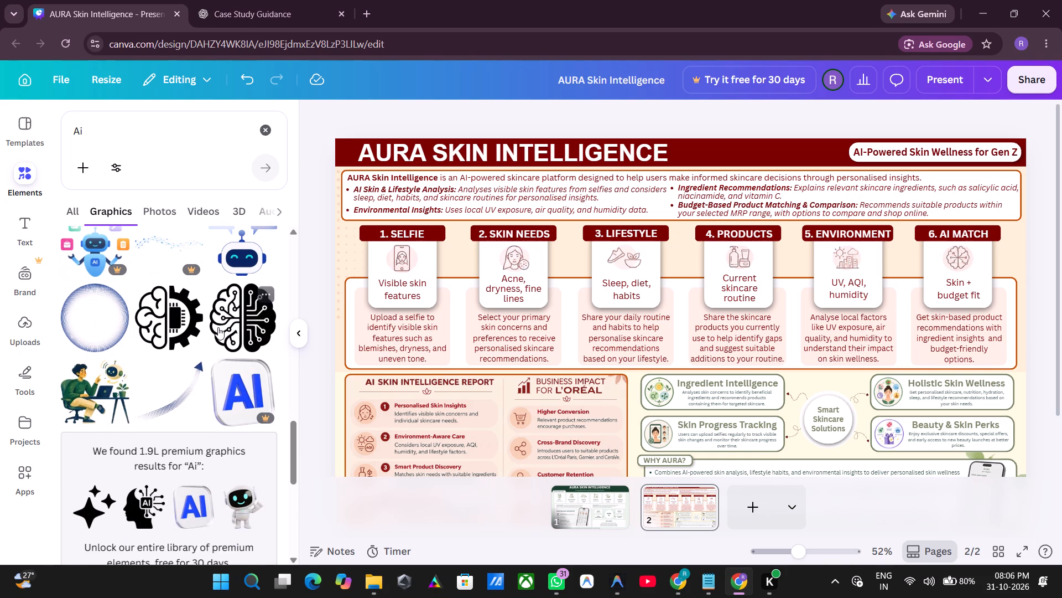
scroll(218, 328, down, 4)
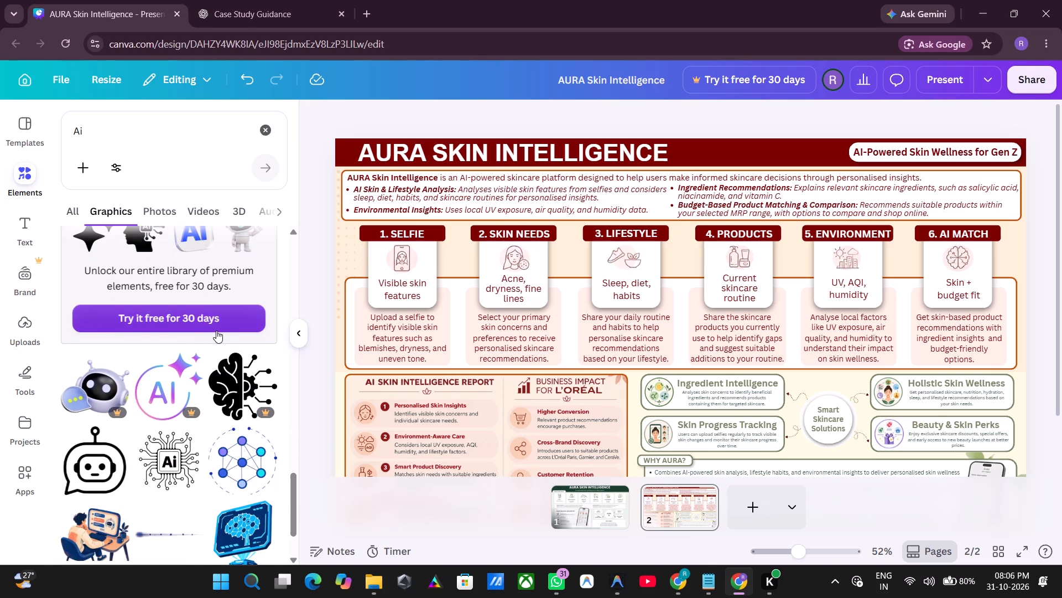
scroll(216, 331, down, 2)
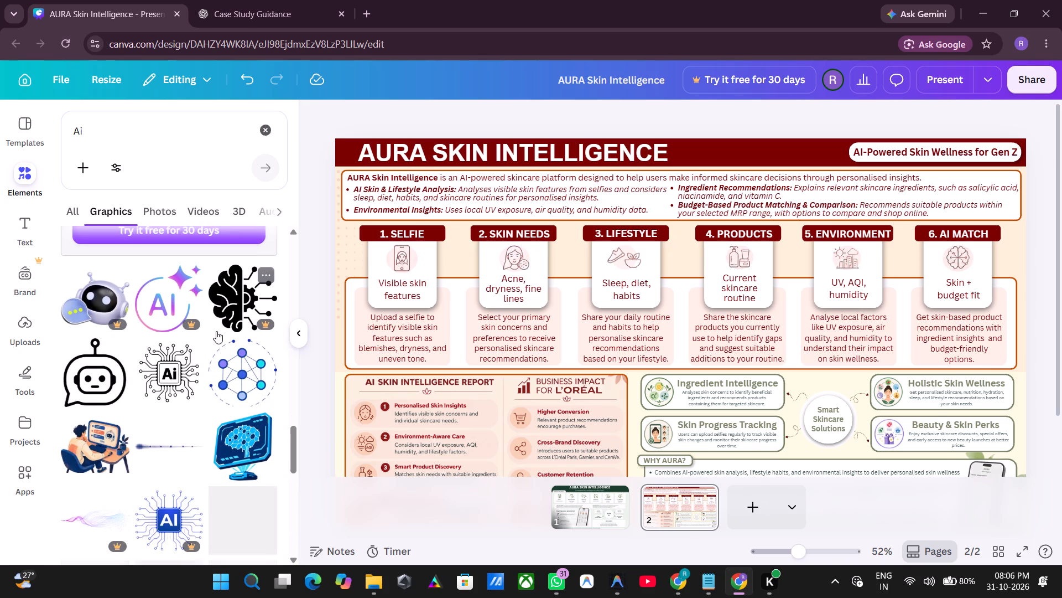
scroll(206, 341, down, 3)
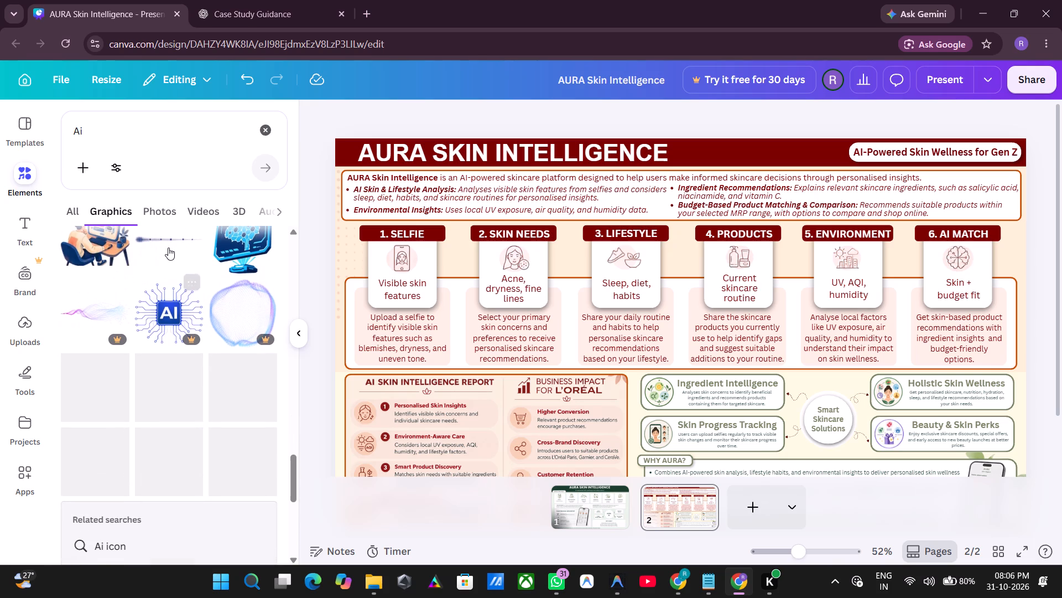
click(268, 134)
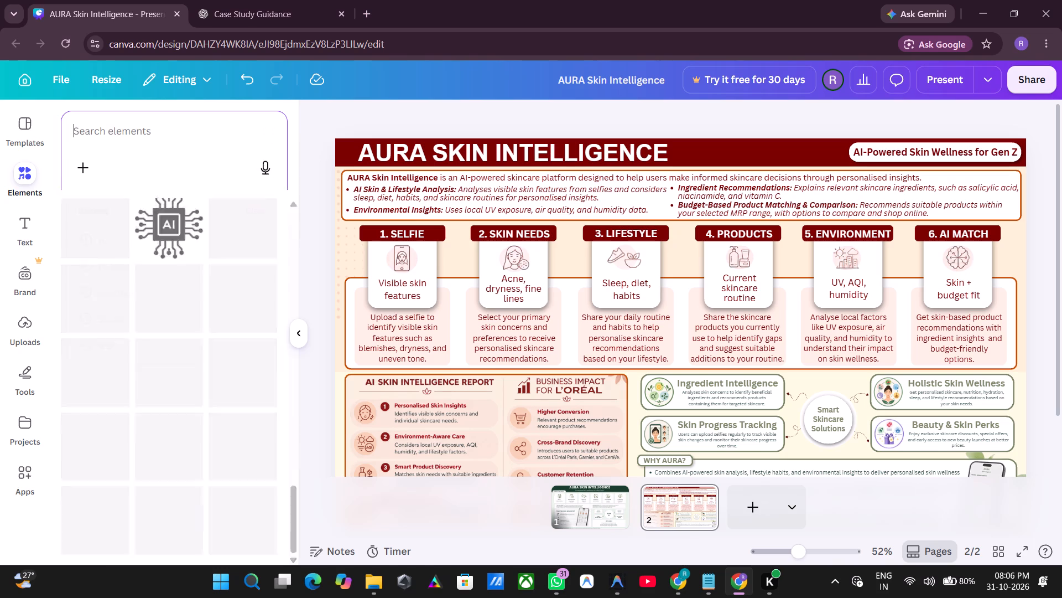
Search the elements library for "FACE AI" and look through the full set of graphics results for a suitable decoration.
text(FACE AI)
key(Return)
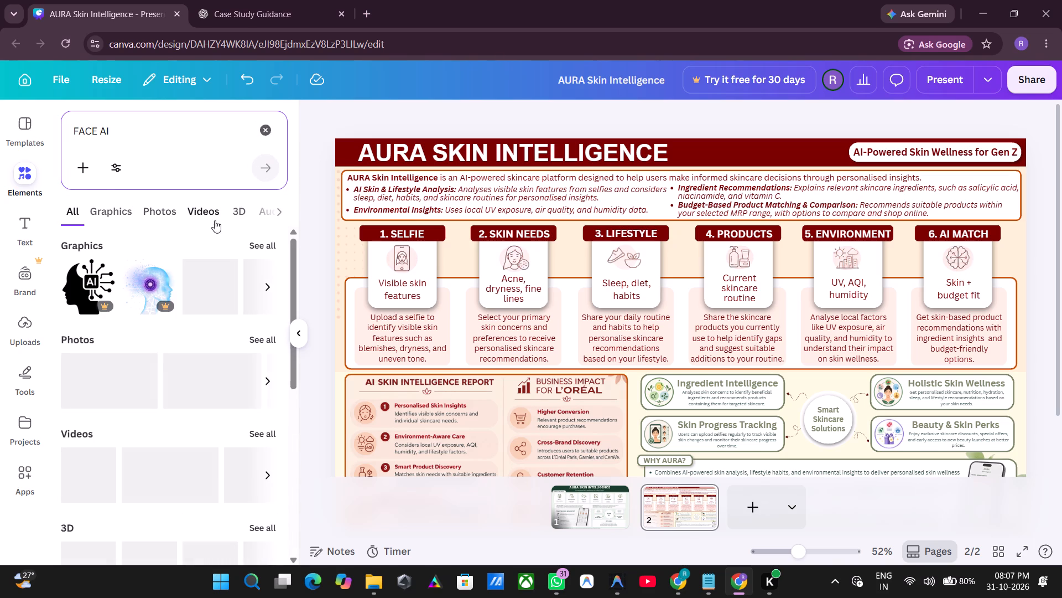
click(268, 243)
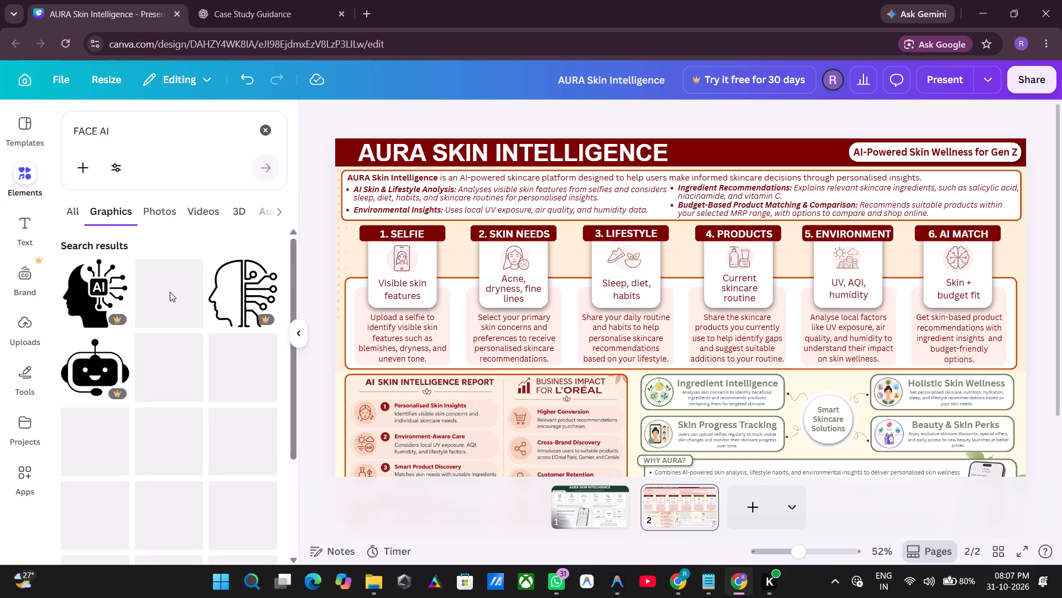
scroll(186, 296, down, 1)
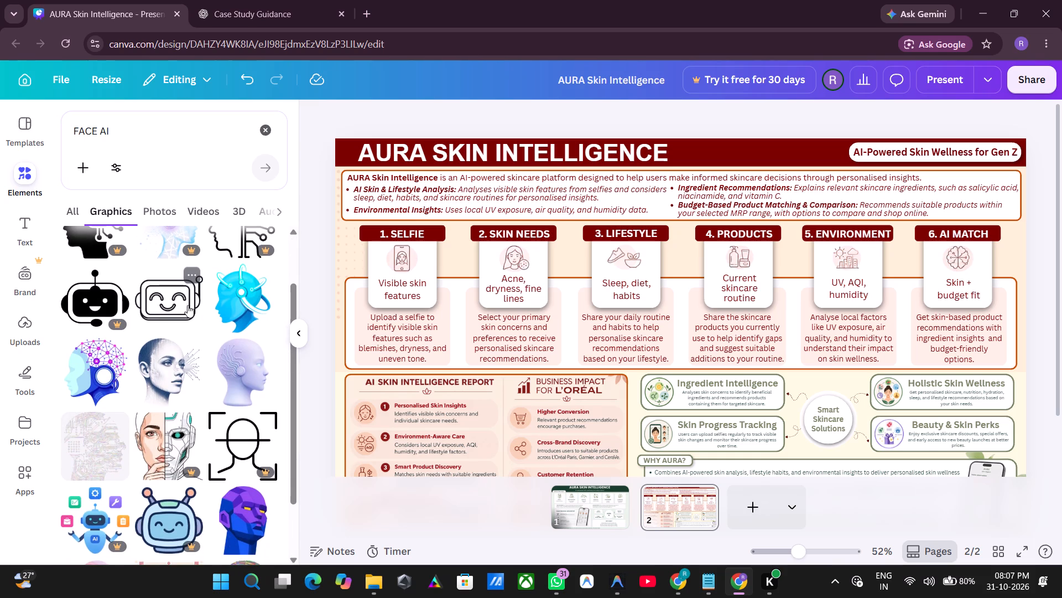
scroll(186, 347, down, 3)
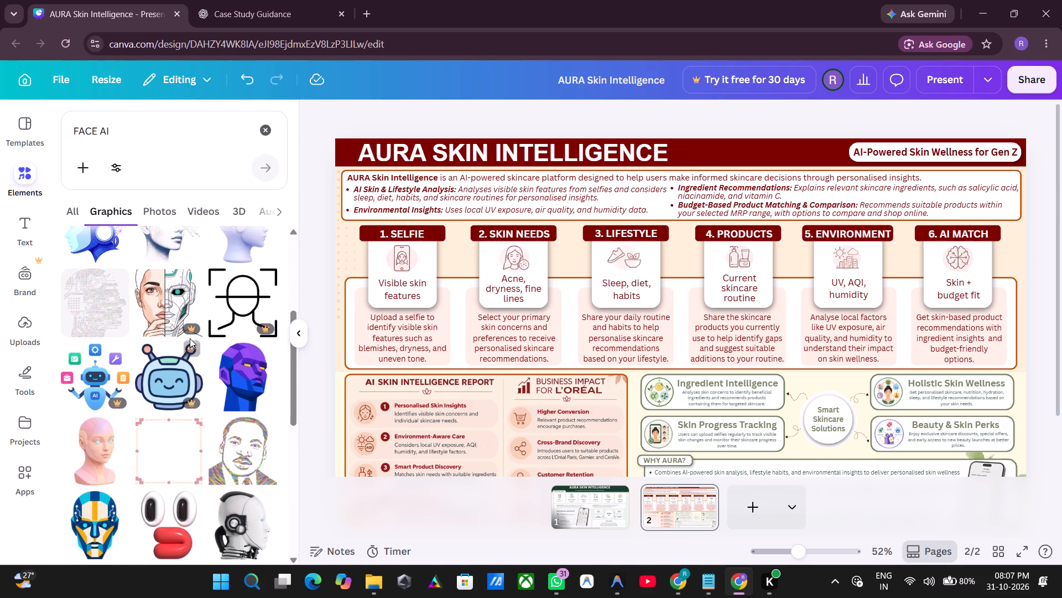
scroll(190, 338, down, 3)
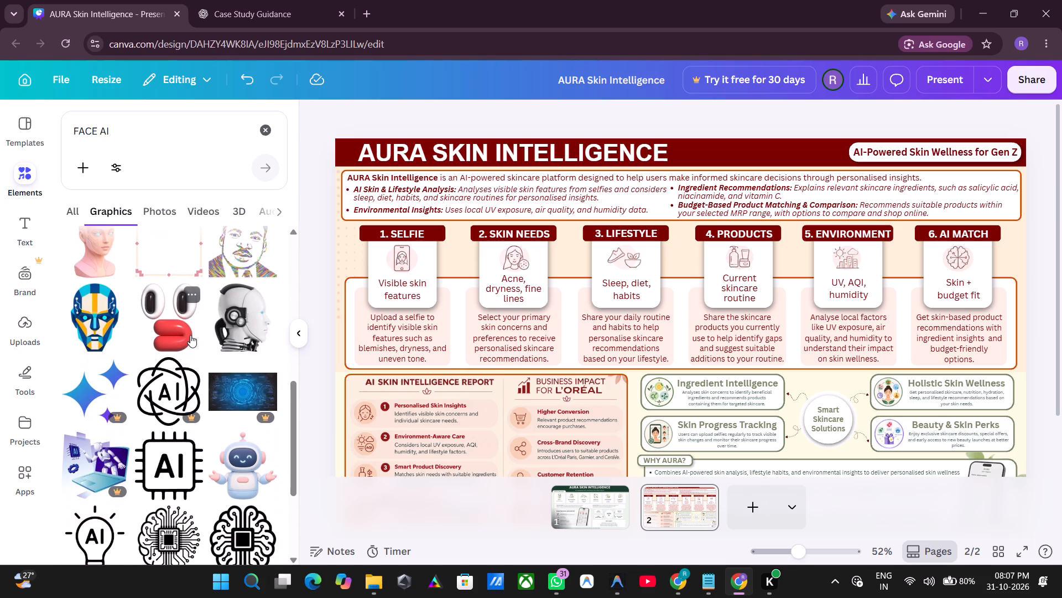
scroll(192, 332, down, 2)
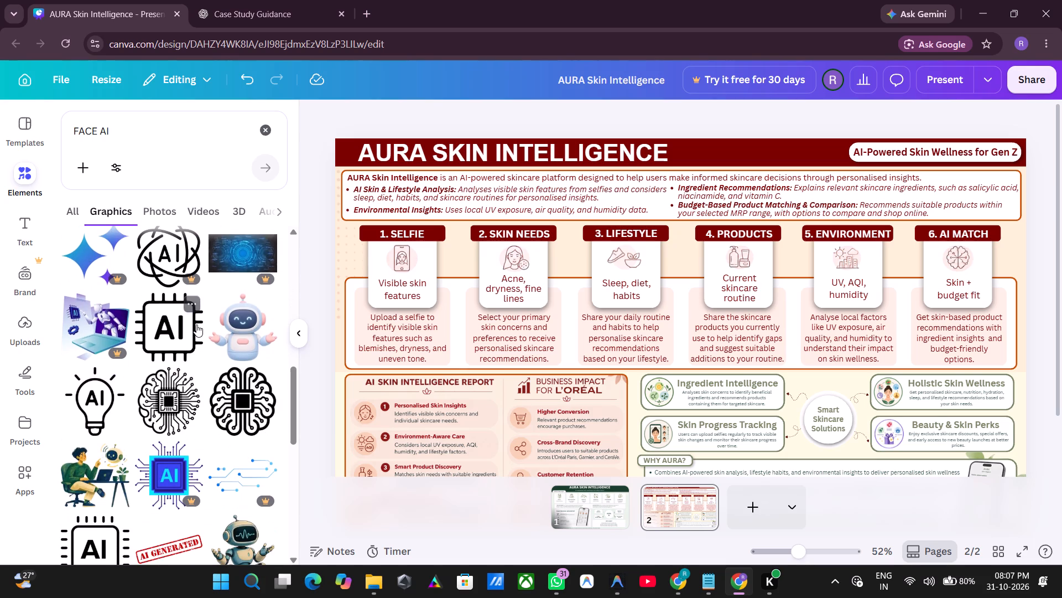
scroll(196, 324, down, 2)
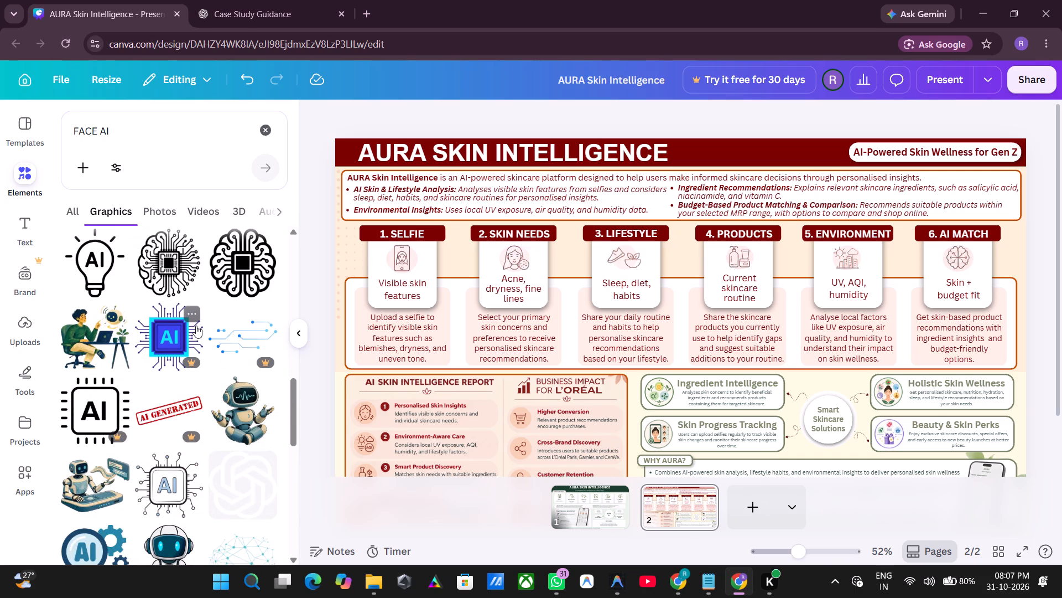
scroll(196, 326, down, 2)
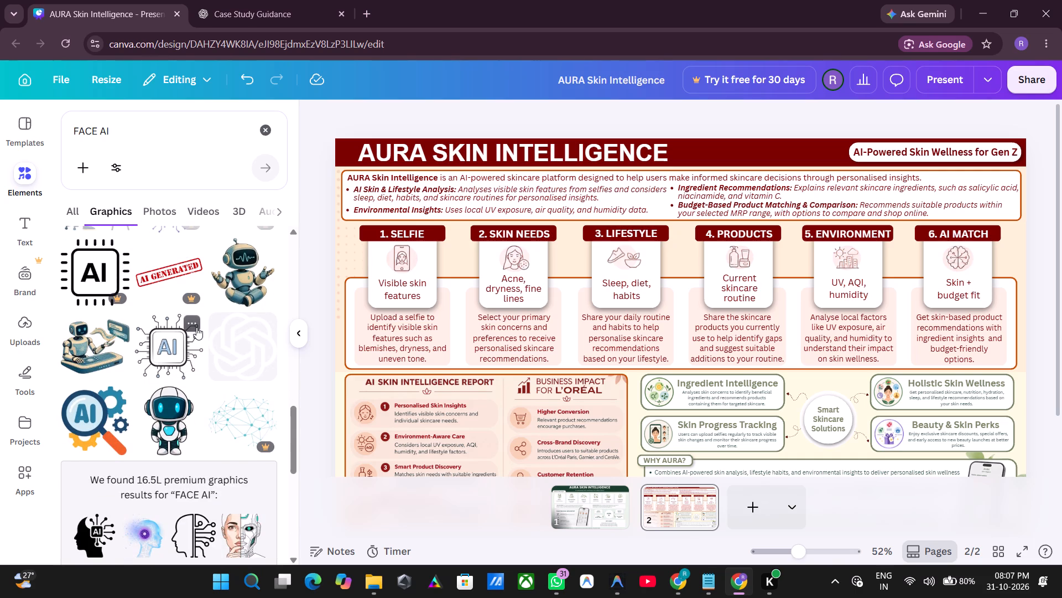
scroll(196, 329, down, 2)
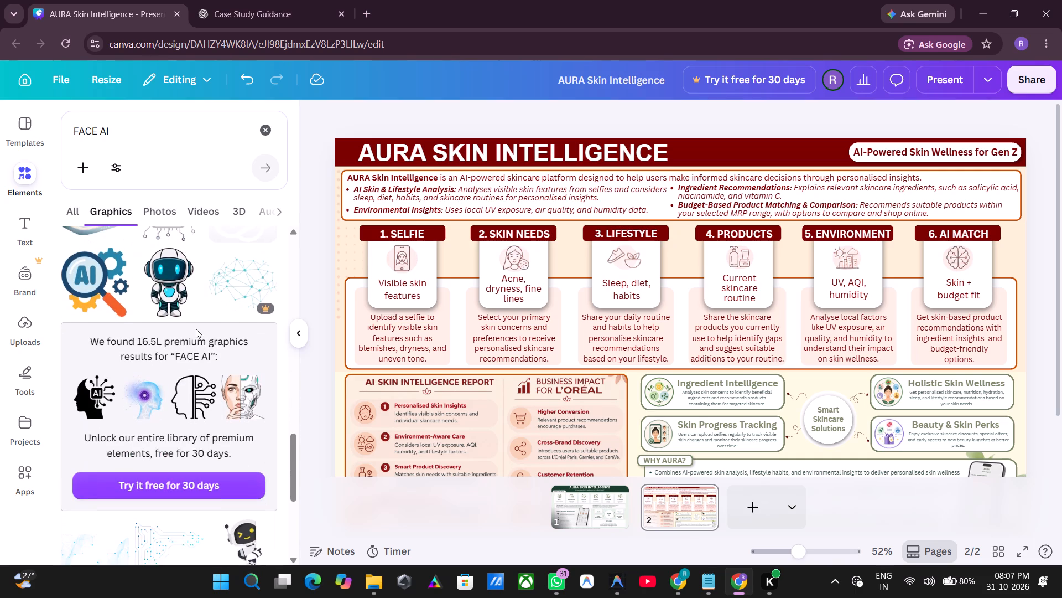
scroll(196, 328, down, 4)
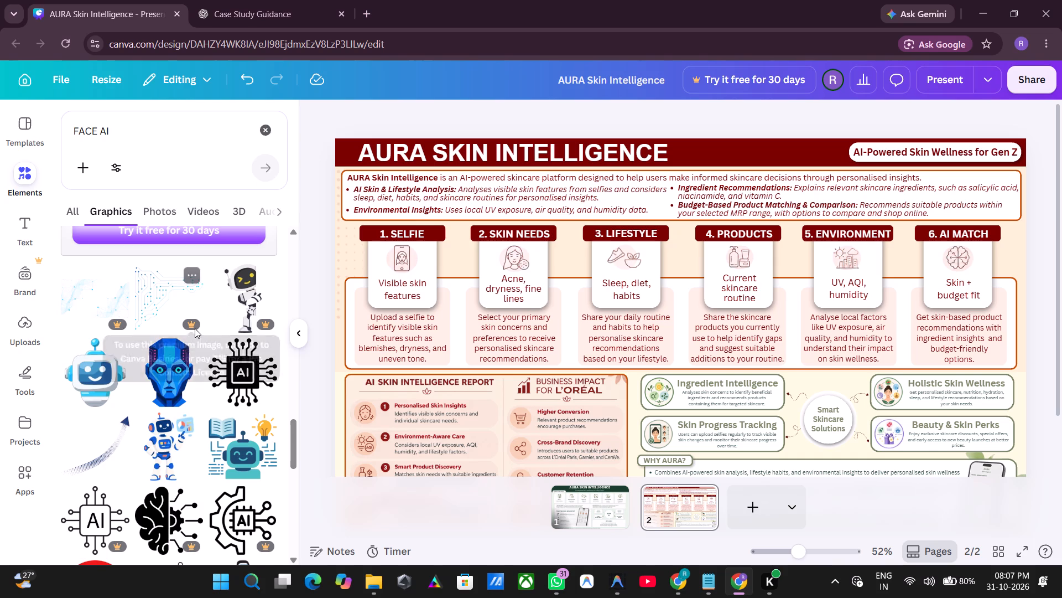
scroll(195, 328, up, 8)
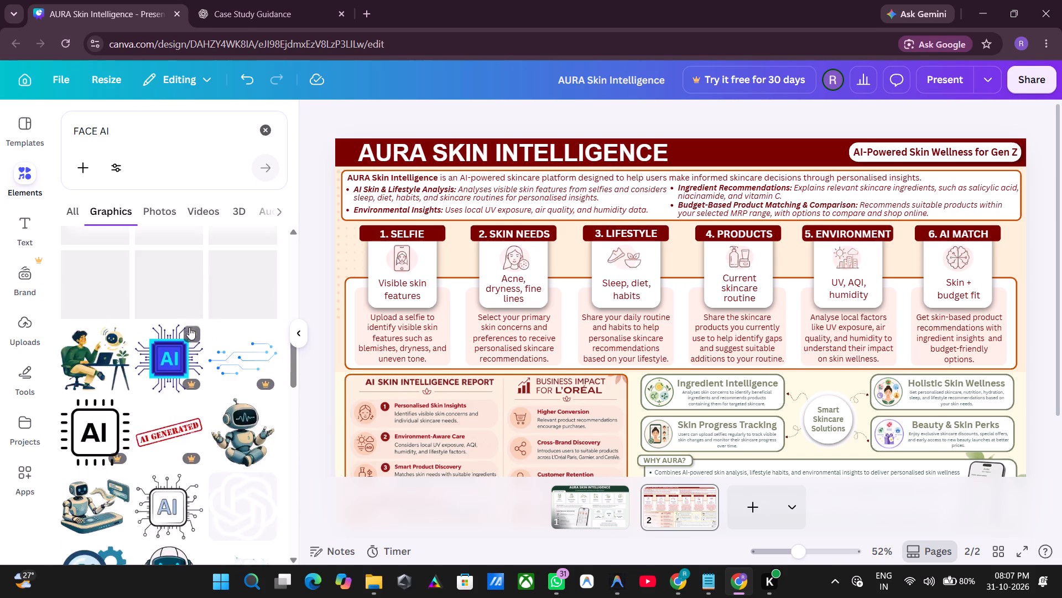
scroll(189, 327, up, 9)
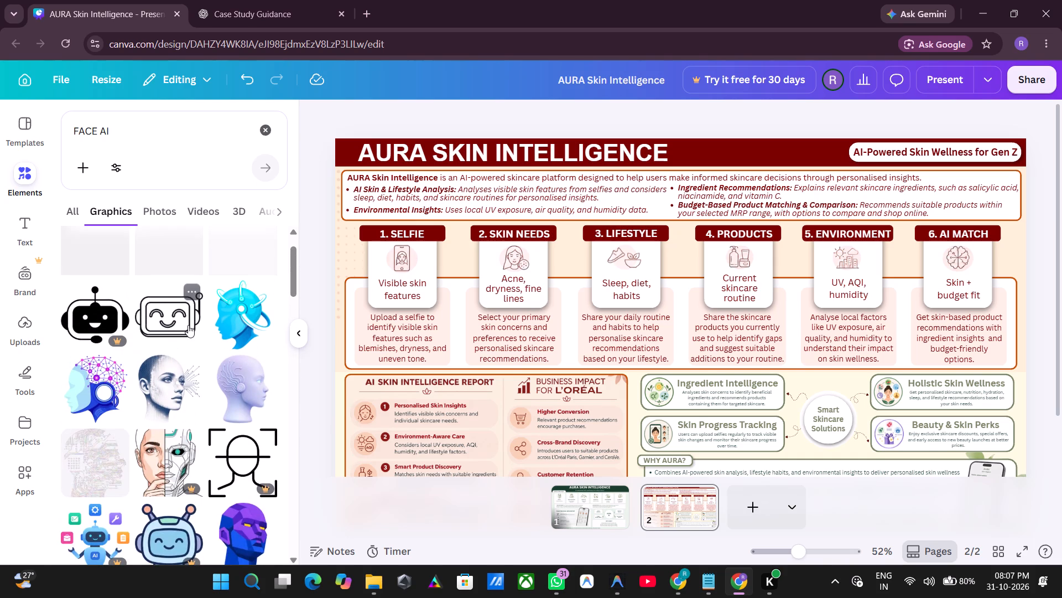
scroll(188, 325, up, 1)
scroll(188, 325, down, 2)
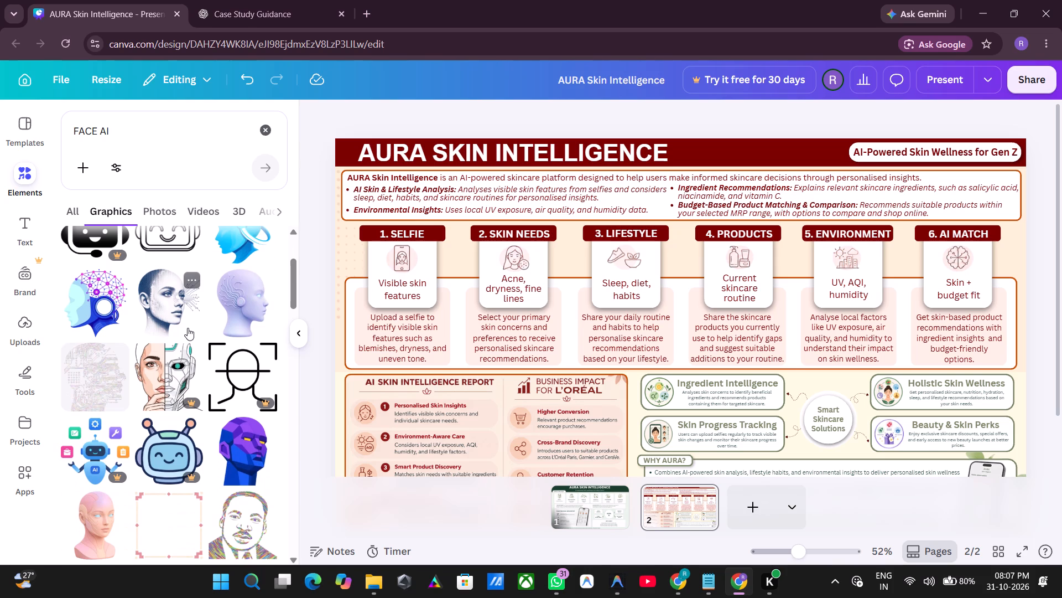
scroll(188, 328, up, 3)
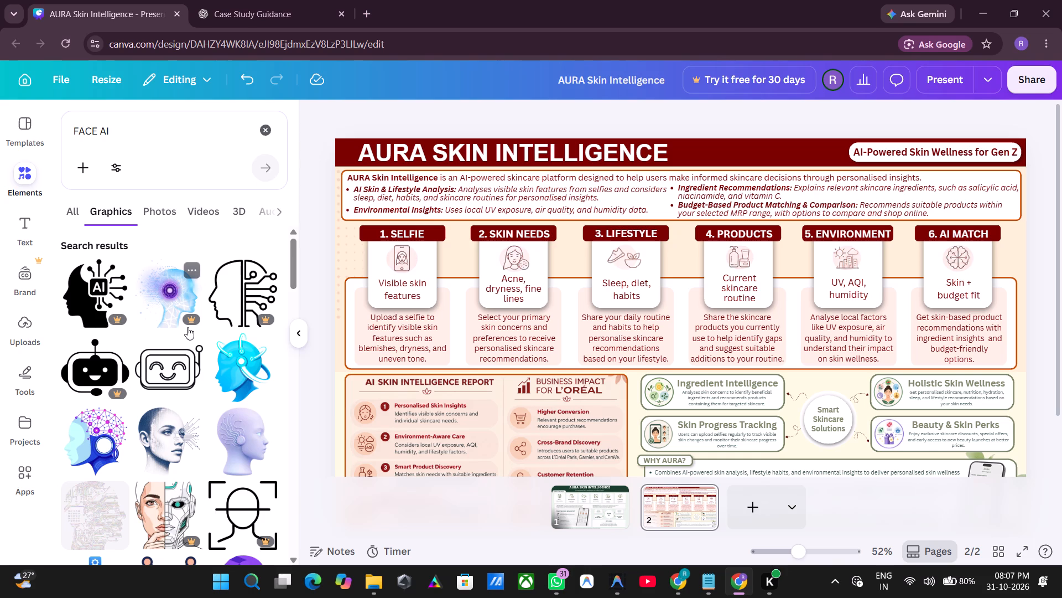
scroll(188, 327, up, 1)
Replace the elements search with "AI".
click(263, 135)
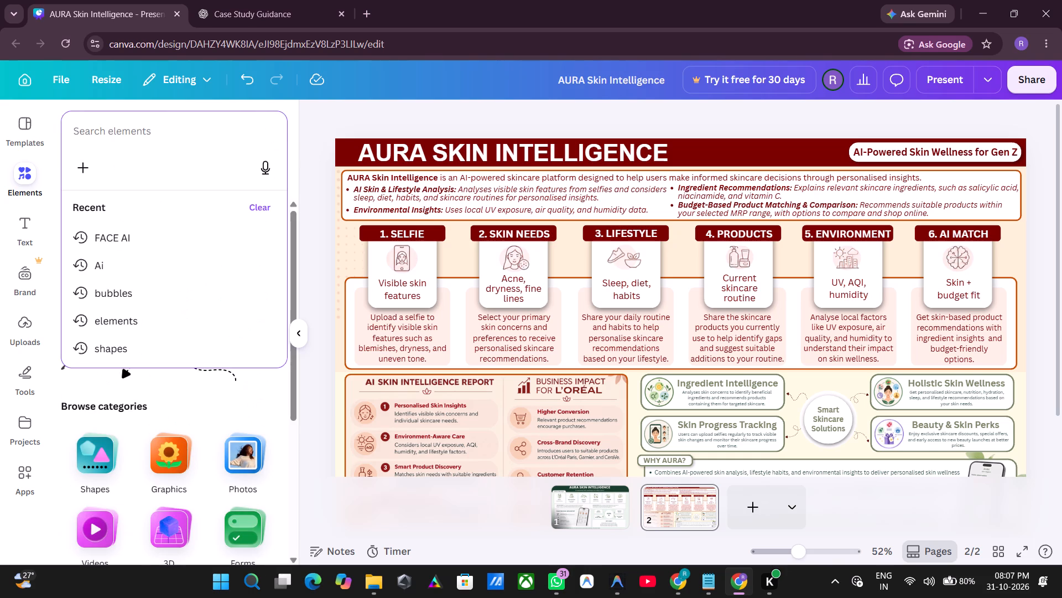
key(Return)
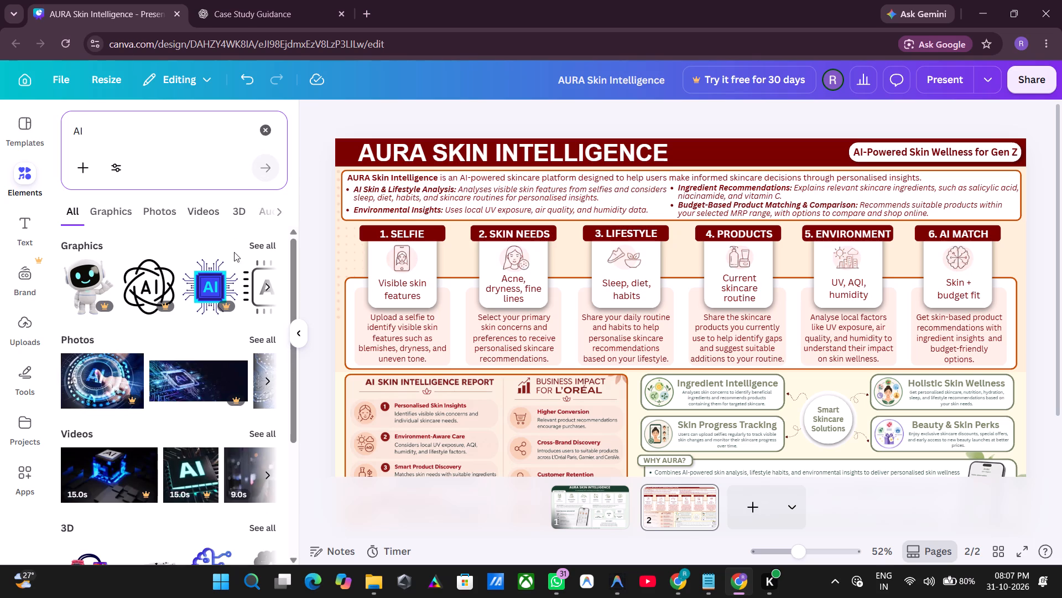
Look through all the uploaded images for something usable as decoration.
click(32, 320)
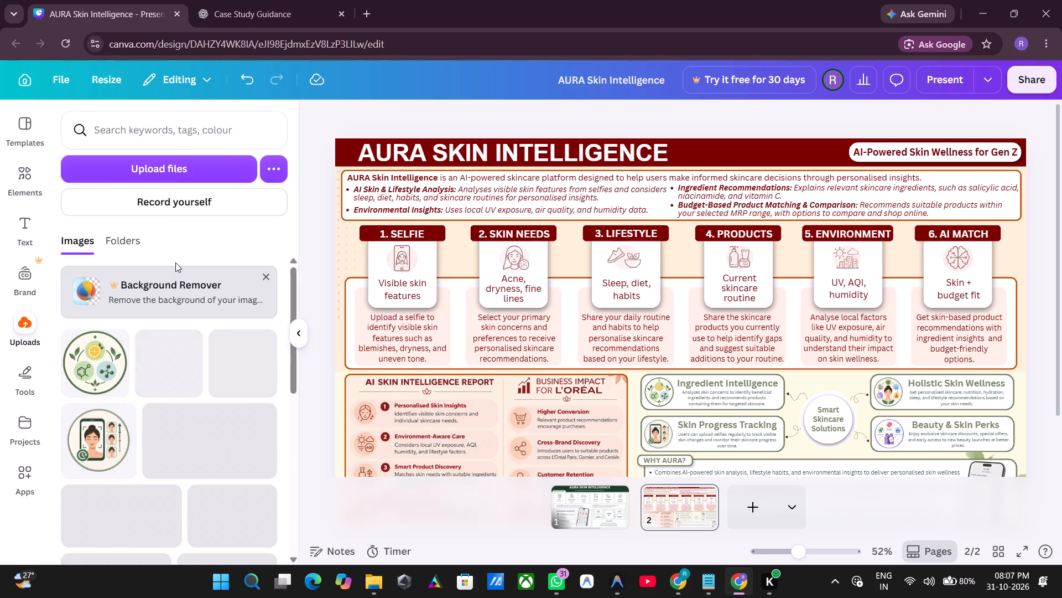
scroll(175, 263, down, 6)
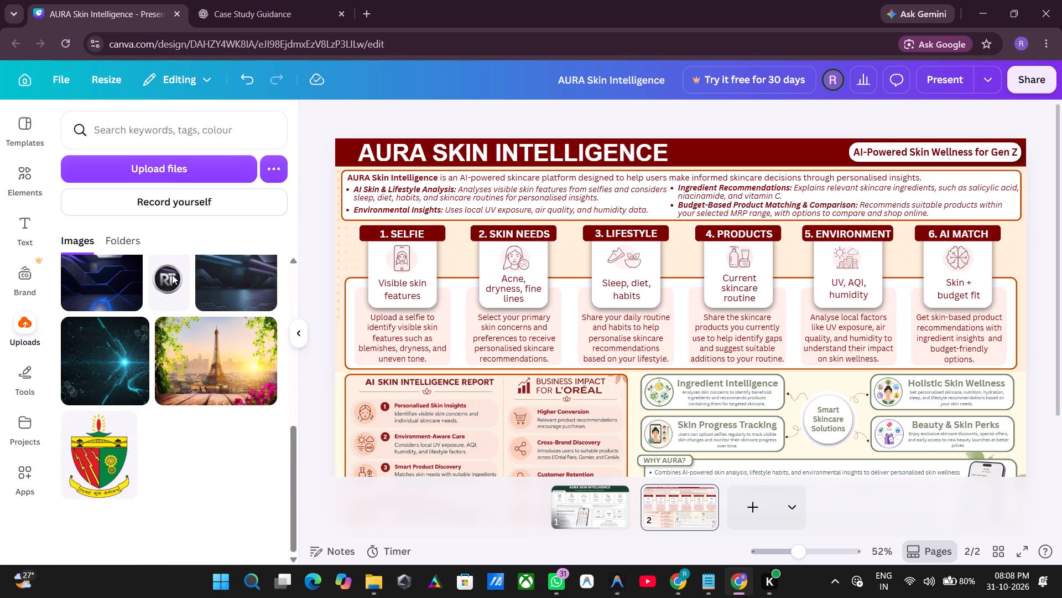
scroll(172, 275, down, 4)
scroll(172, 276, up, 6)
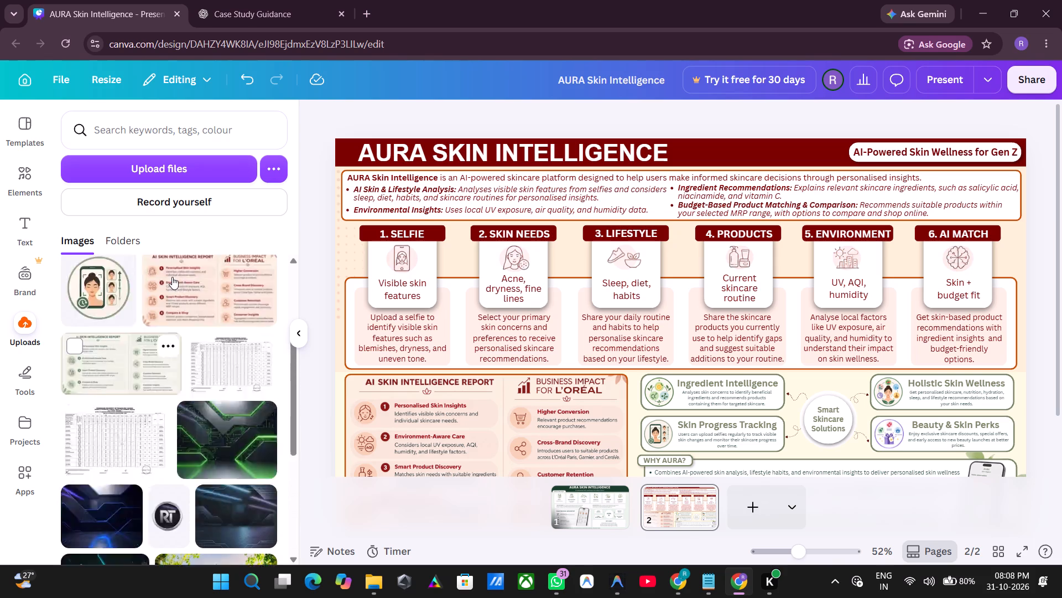
scroll(172, 277, up, 3)
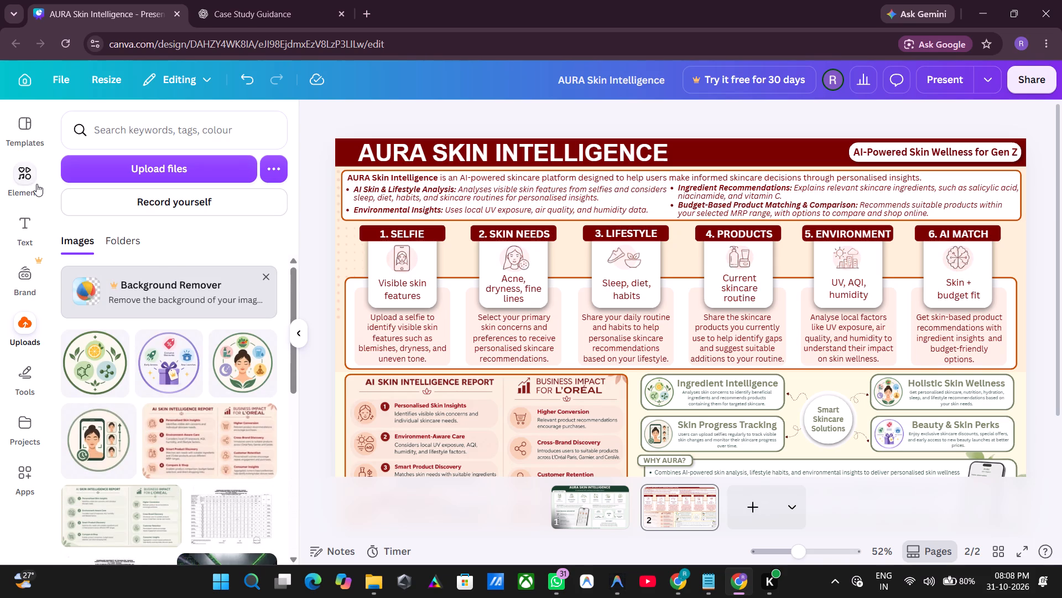
From the full "AI" graphics results, try the black AI light bulb on the page, open its similar recommendations, and delete the bulb.
click(34, 182)
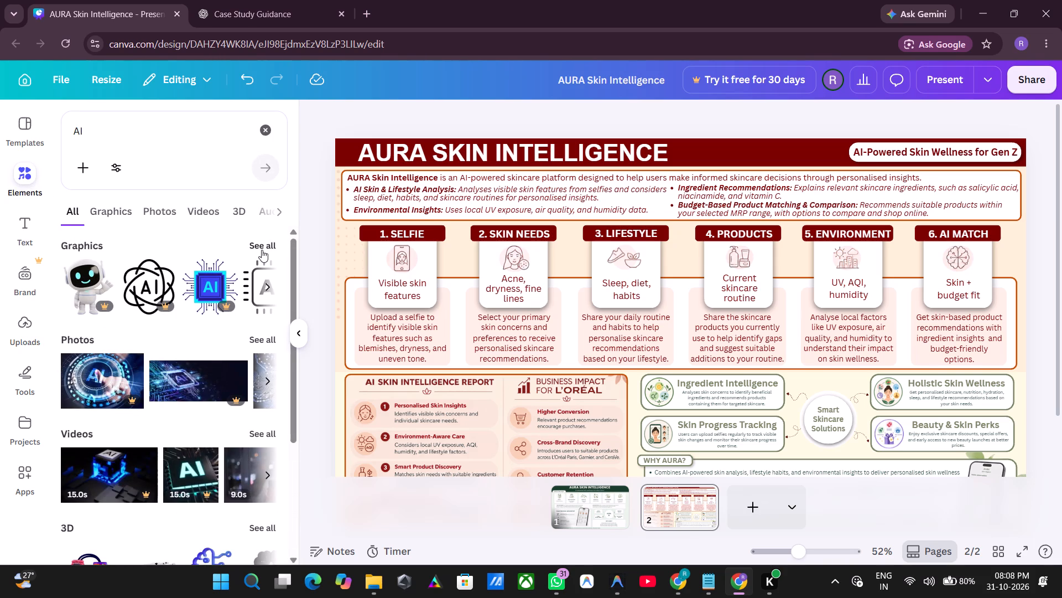
click(262, 250)
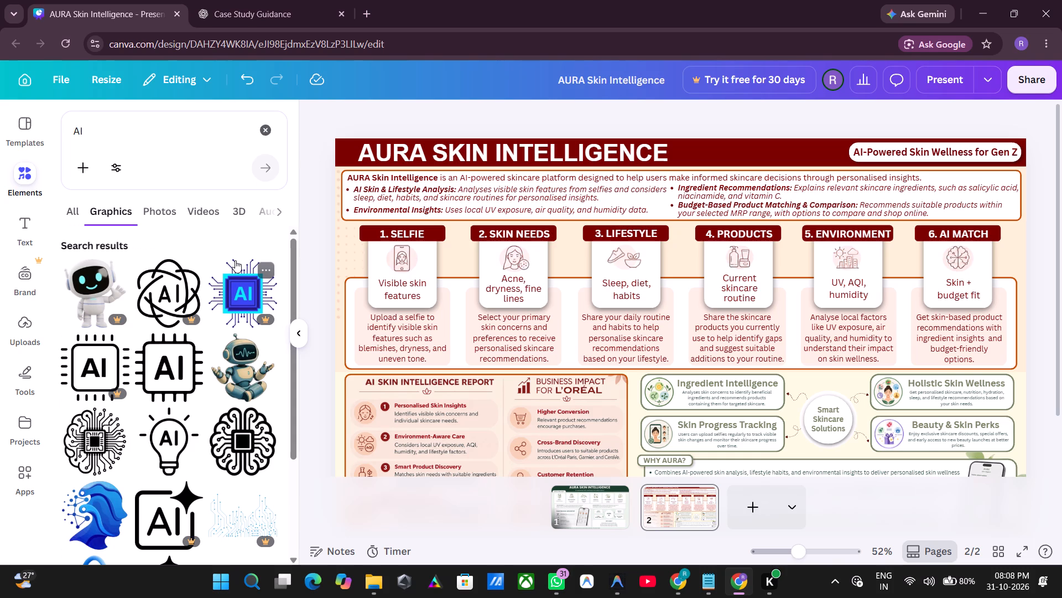
scroll(220, 271, down, 2)
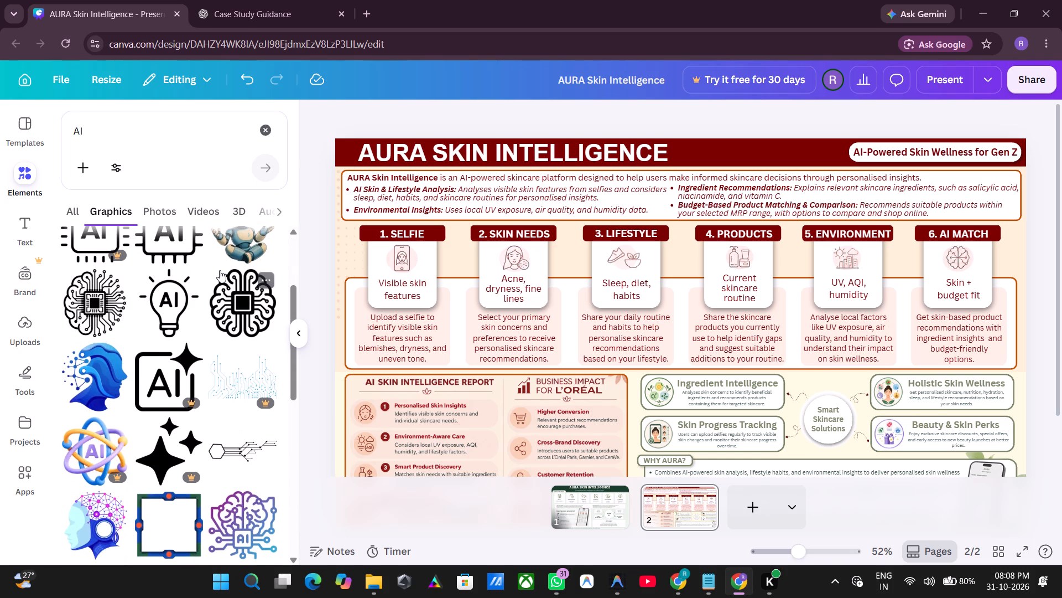
click(170, 306)
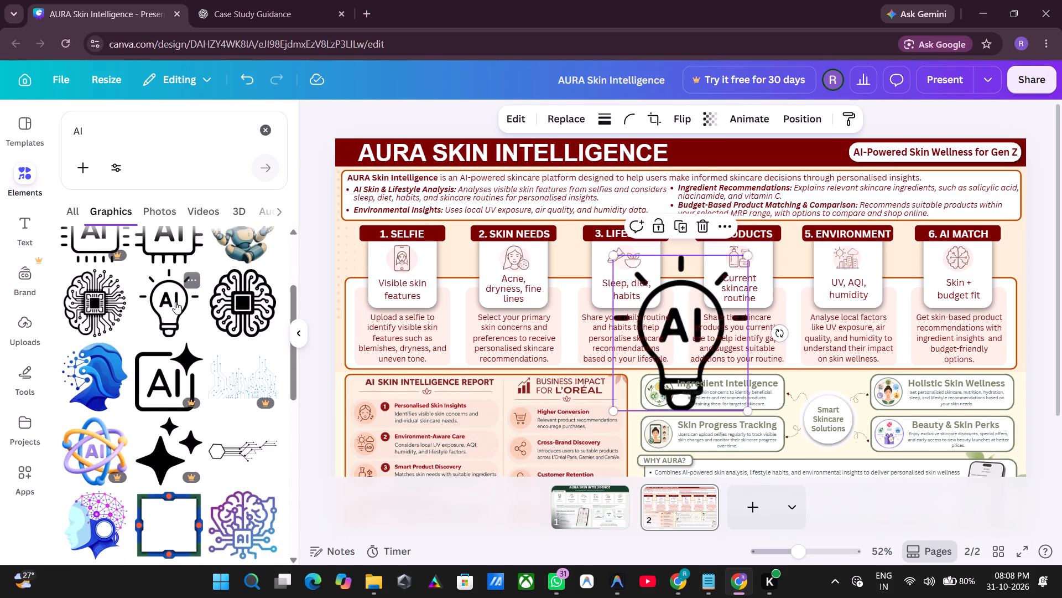
drag(686, 301, 668, 282)
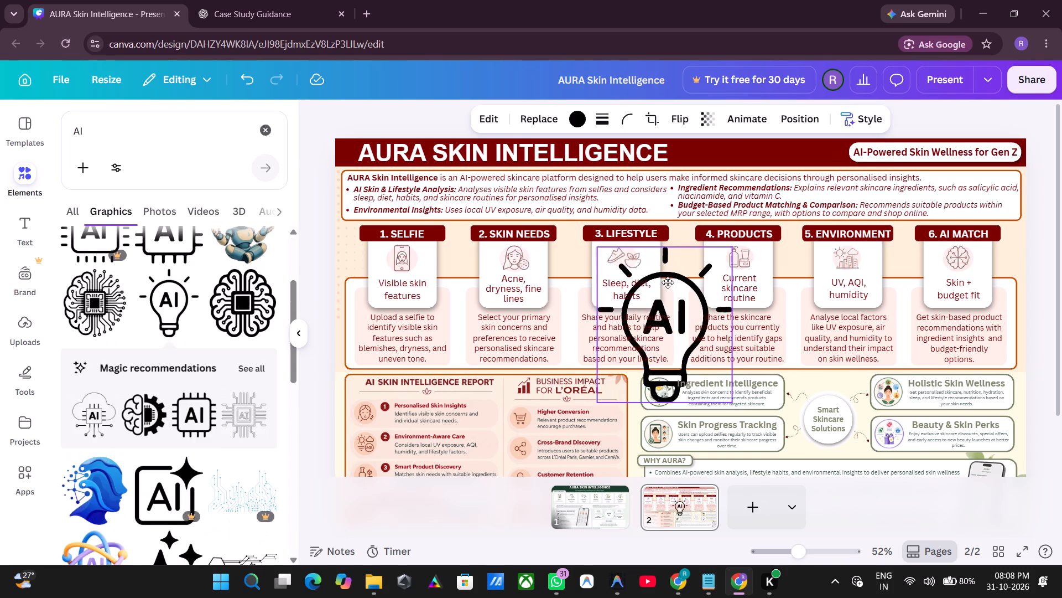
drag(668, 282, 670, 277)
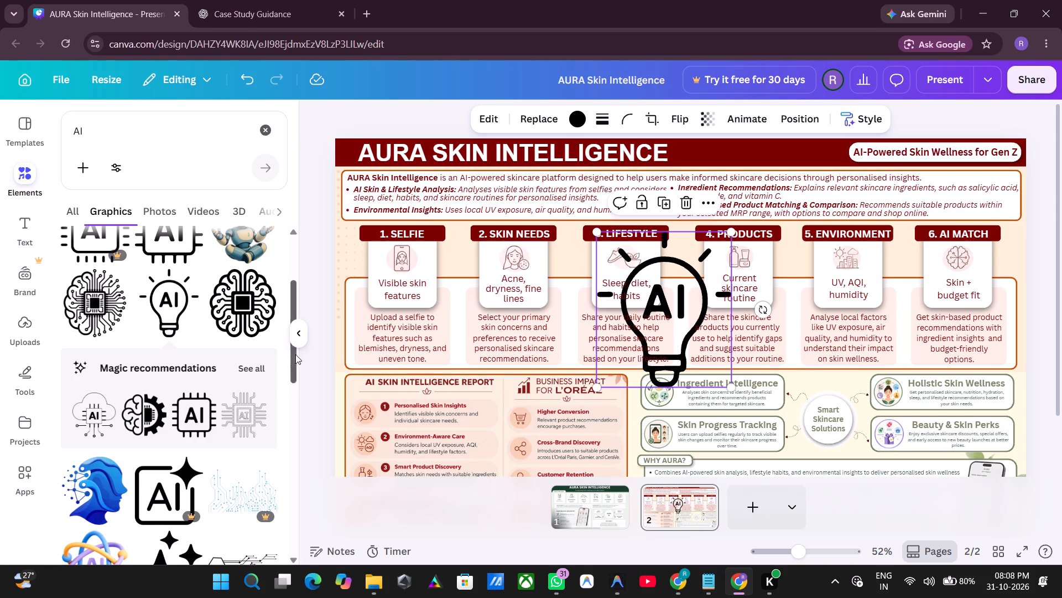
click(254, 370)
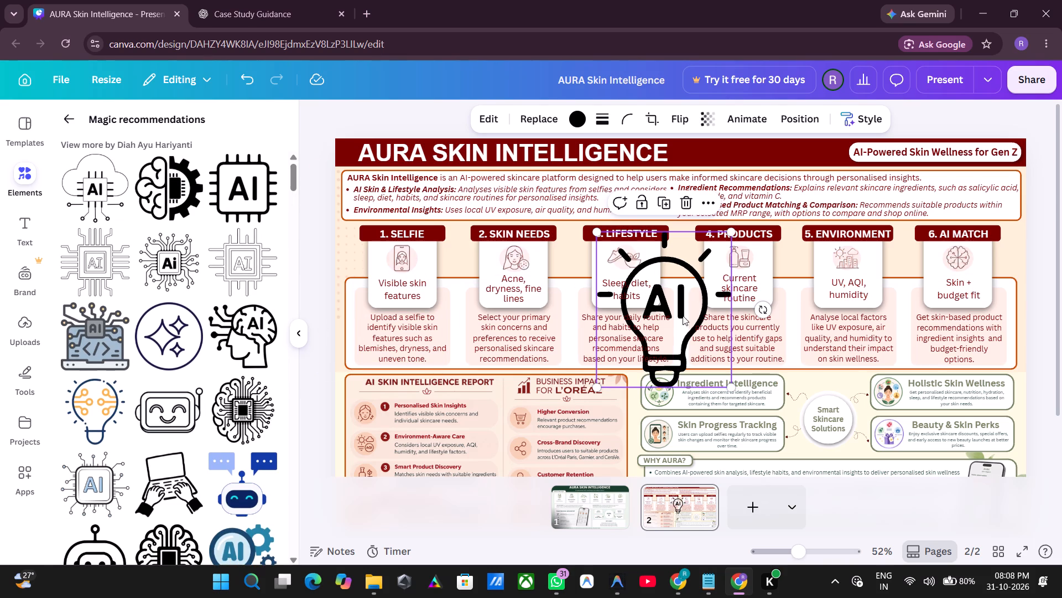
click(682, 273)
click(691, 204)
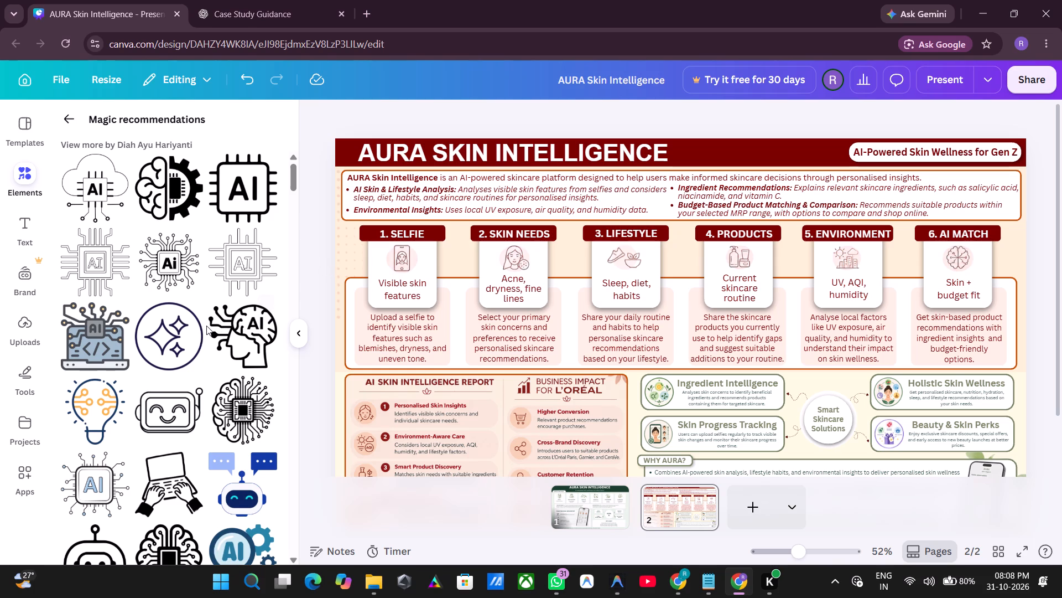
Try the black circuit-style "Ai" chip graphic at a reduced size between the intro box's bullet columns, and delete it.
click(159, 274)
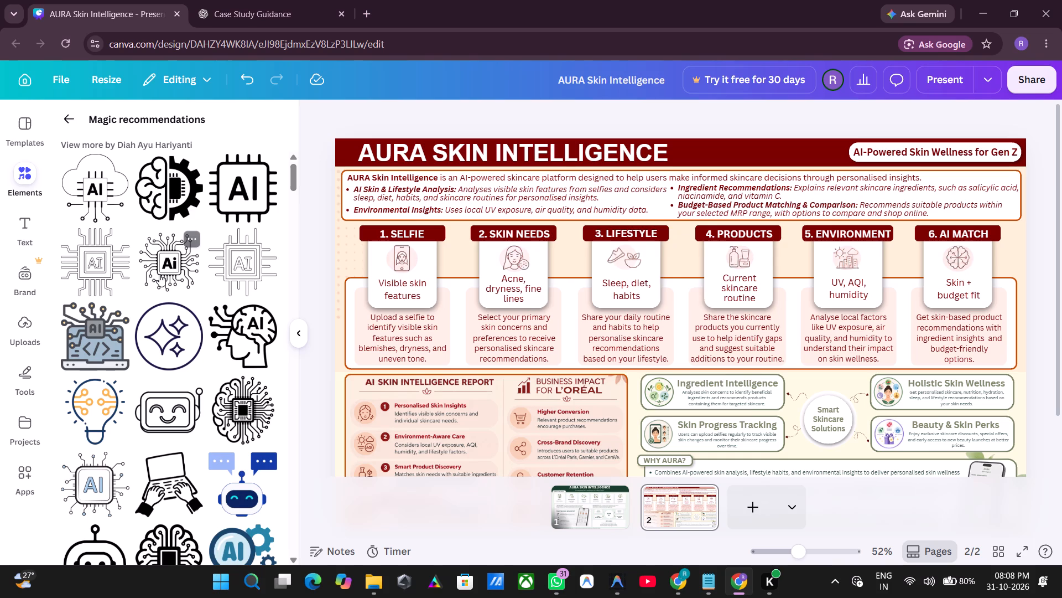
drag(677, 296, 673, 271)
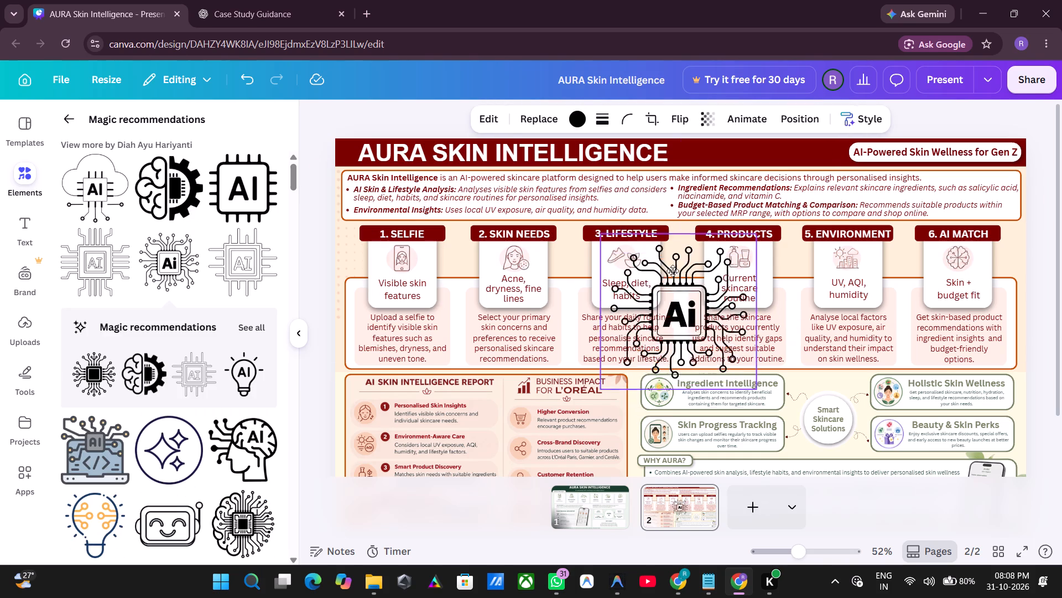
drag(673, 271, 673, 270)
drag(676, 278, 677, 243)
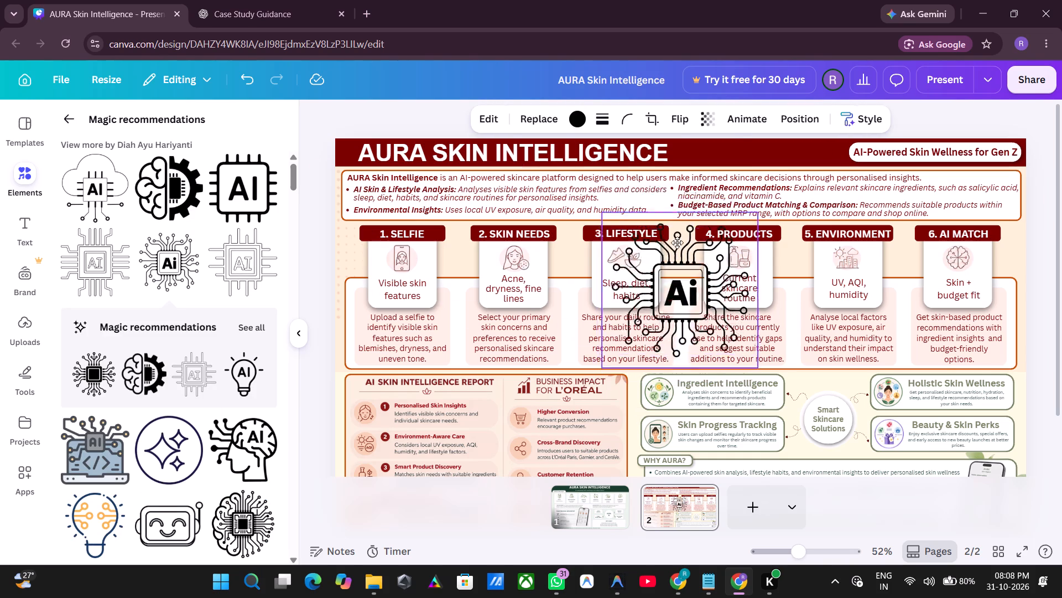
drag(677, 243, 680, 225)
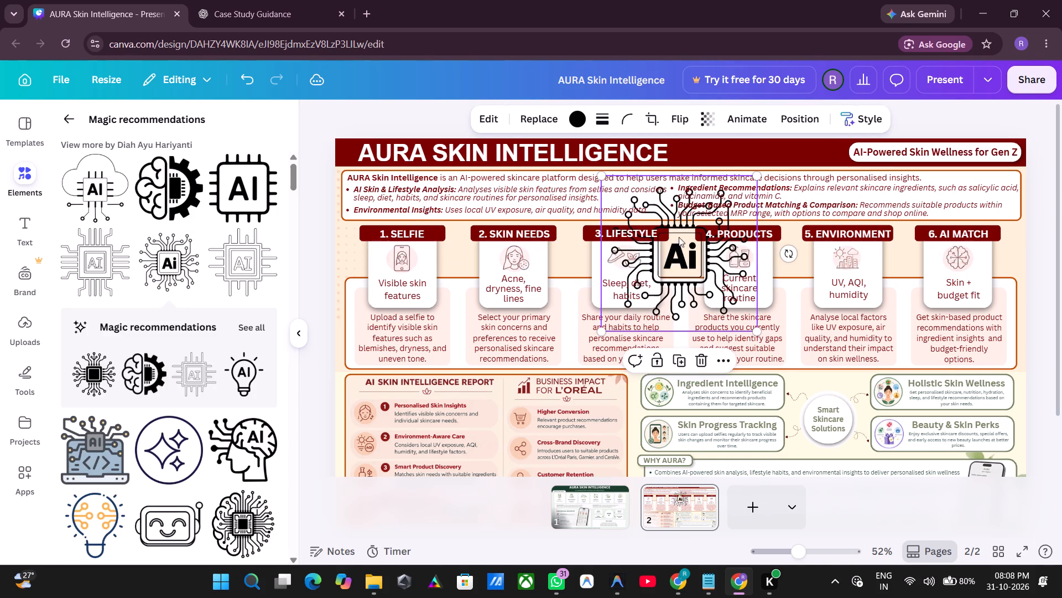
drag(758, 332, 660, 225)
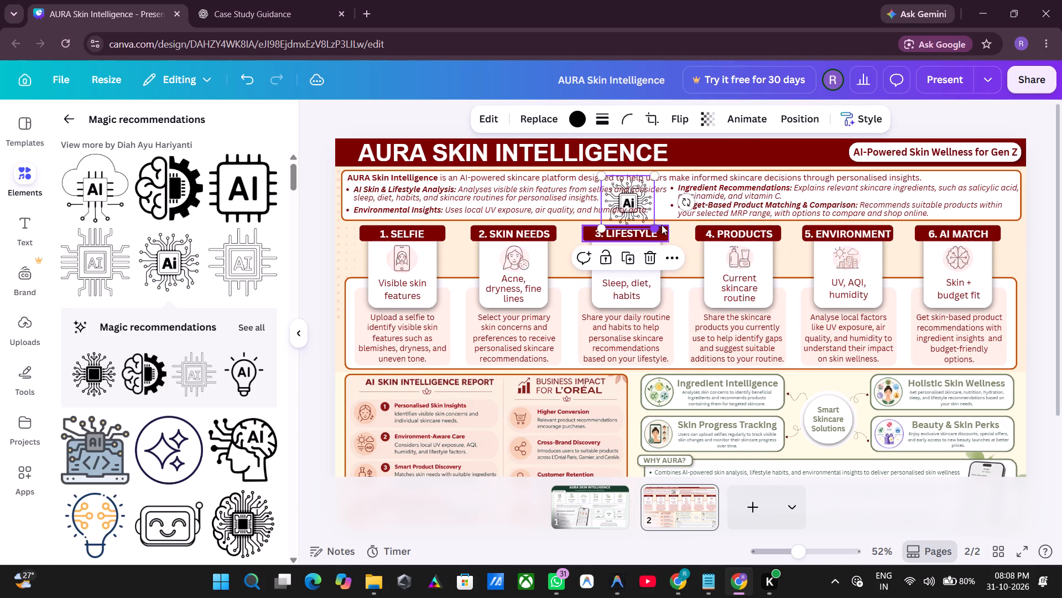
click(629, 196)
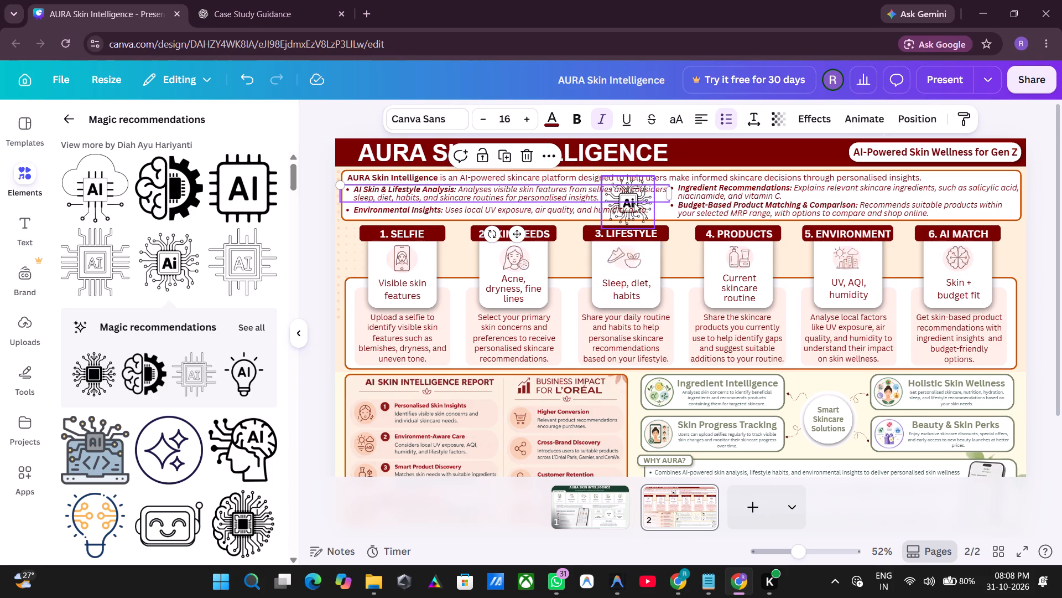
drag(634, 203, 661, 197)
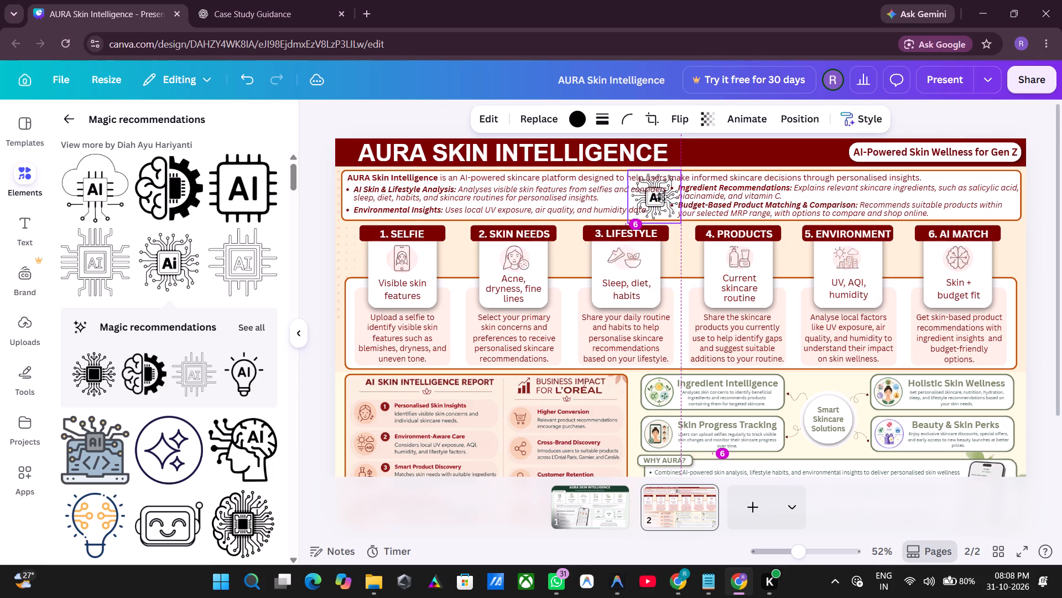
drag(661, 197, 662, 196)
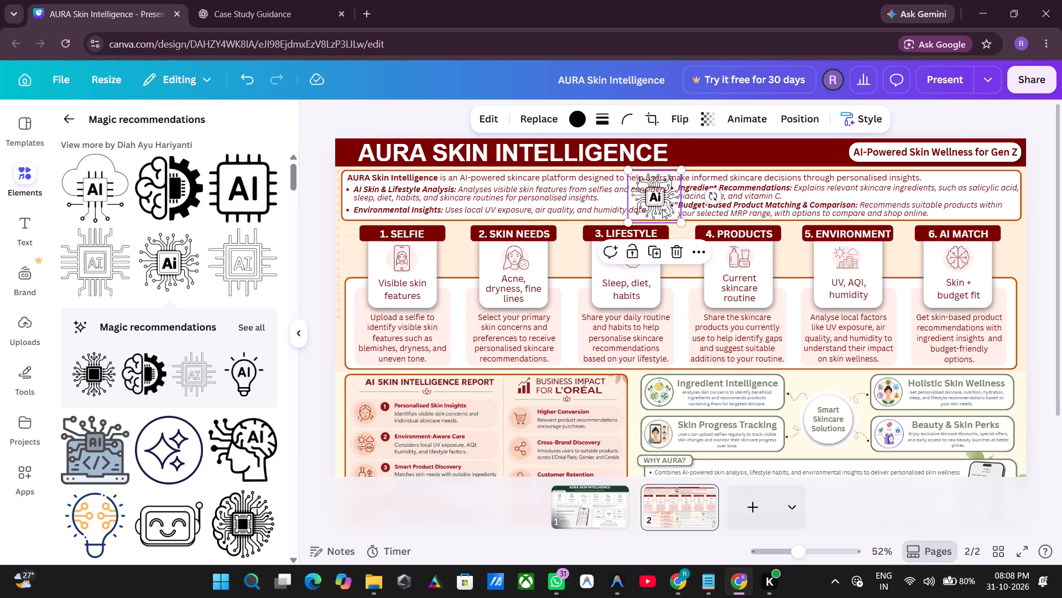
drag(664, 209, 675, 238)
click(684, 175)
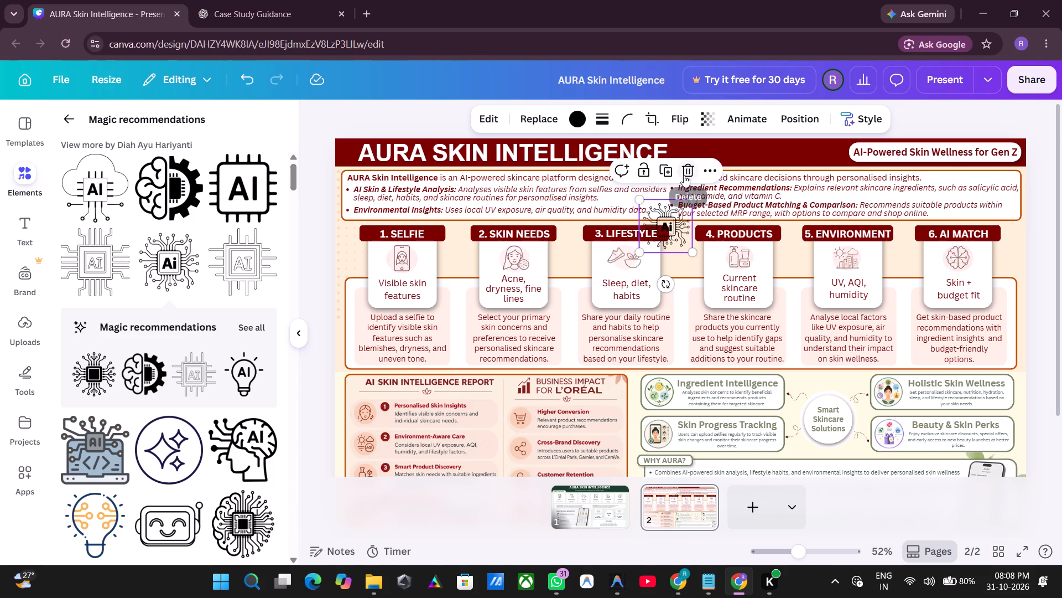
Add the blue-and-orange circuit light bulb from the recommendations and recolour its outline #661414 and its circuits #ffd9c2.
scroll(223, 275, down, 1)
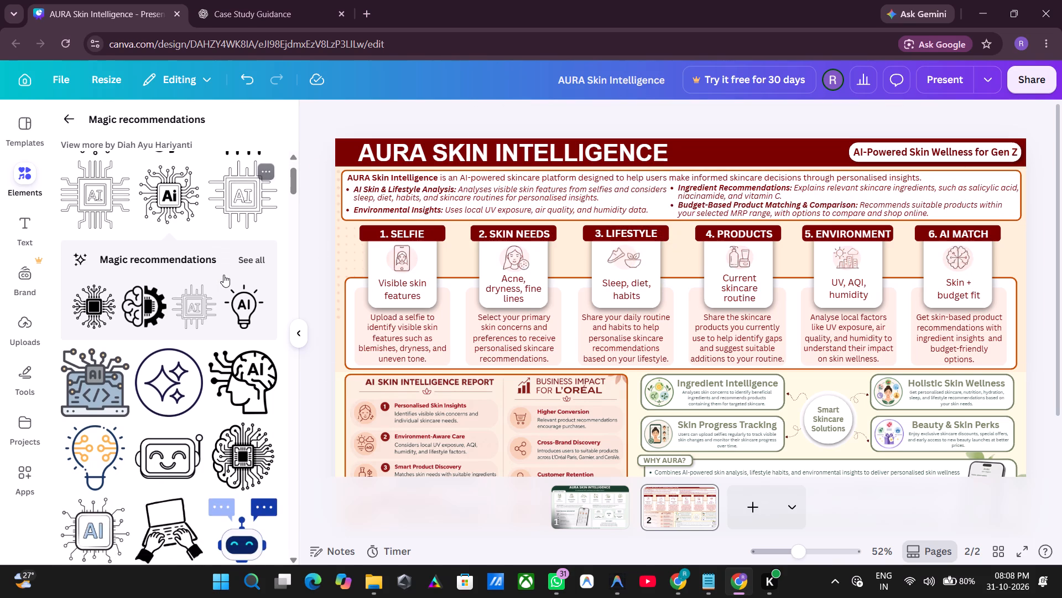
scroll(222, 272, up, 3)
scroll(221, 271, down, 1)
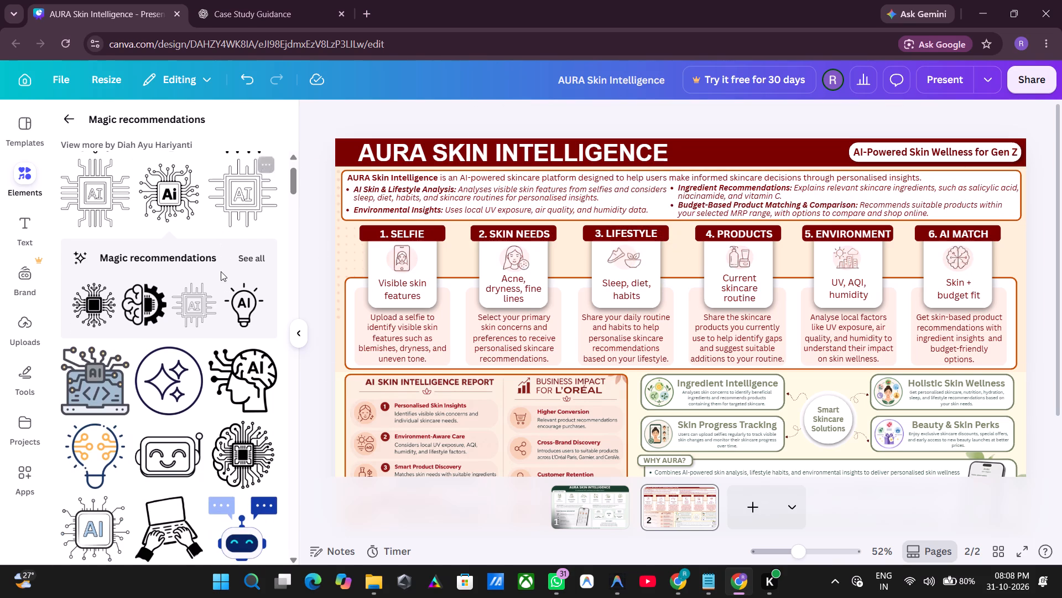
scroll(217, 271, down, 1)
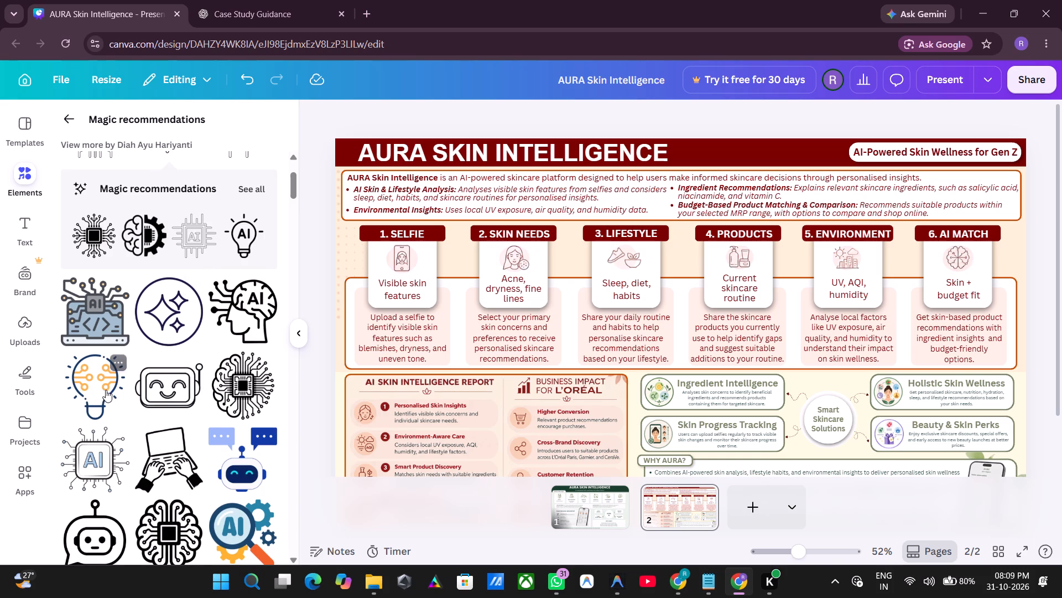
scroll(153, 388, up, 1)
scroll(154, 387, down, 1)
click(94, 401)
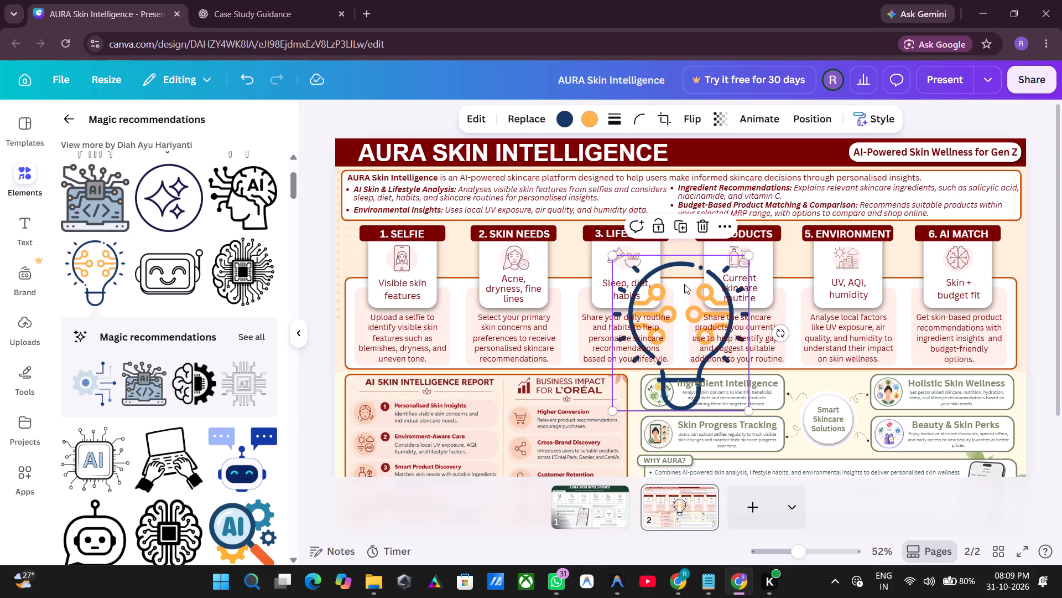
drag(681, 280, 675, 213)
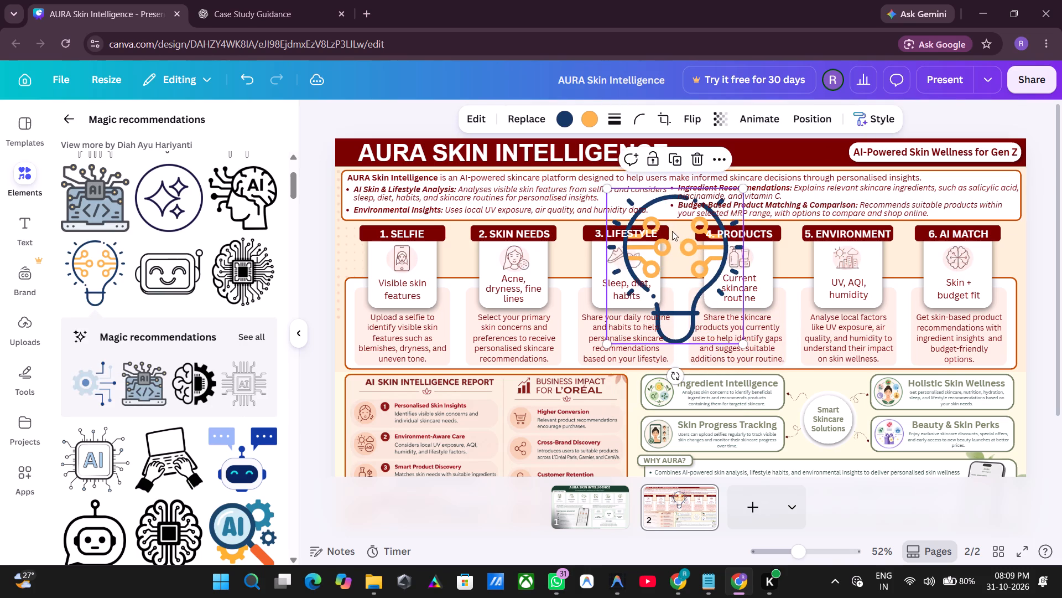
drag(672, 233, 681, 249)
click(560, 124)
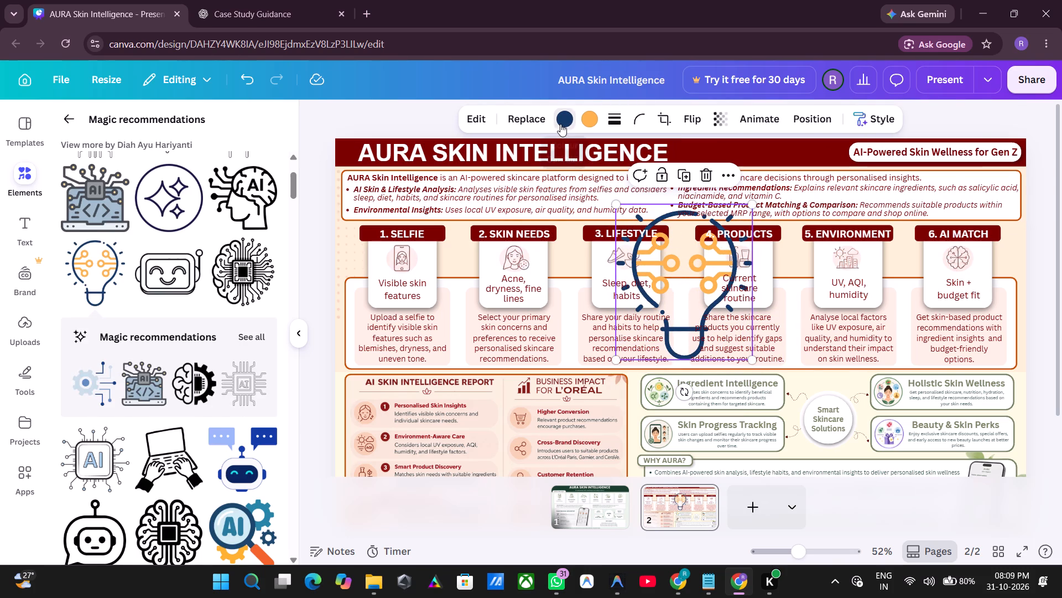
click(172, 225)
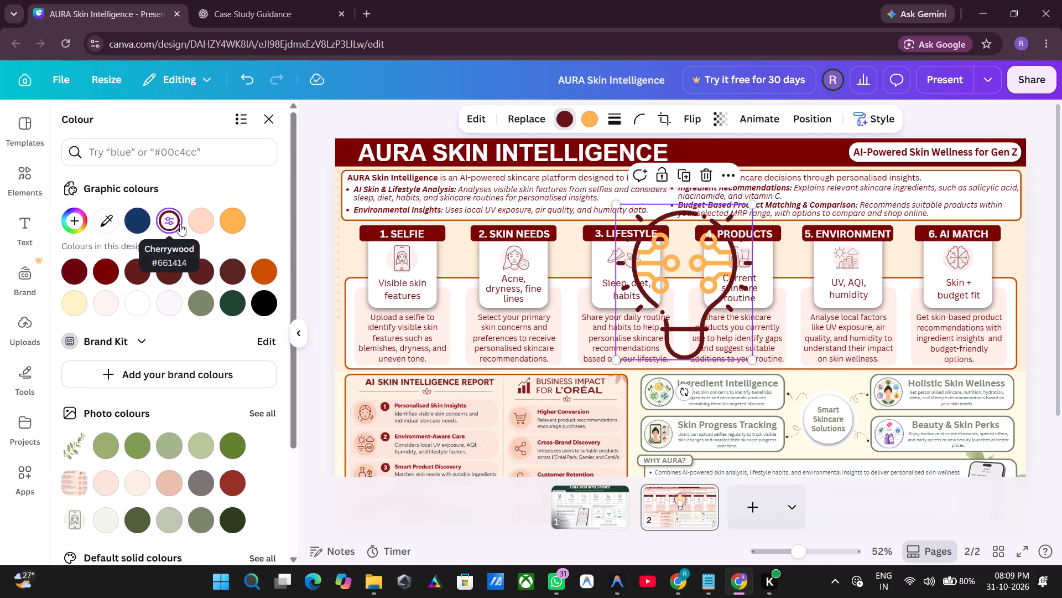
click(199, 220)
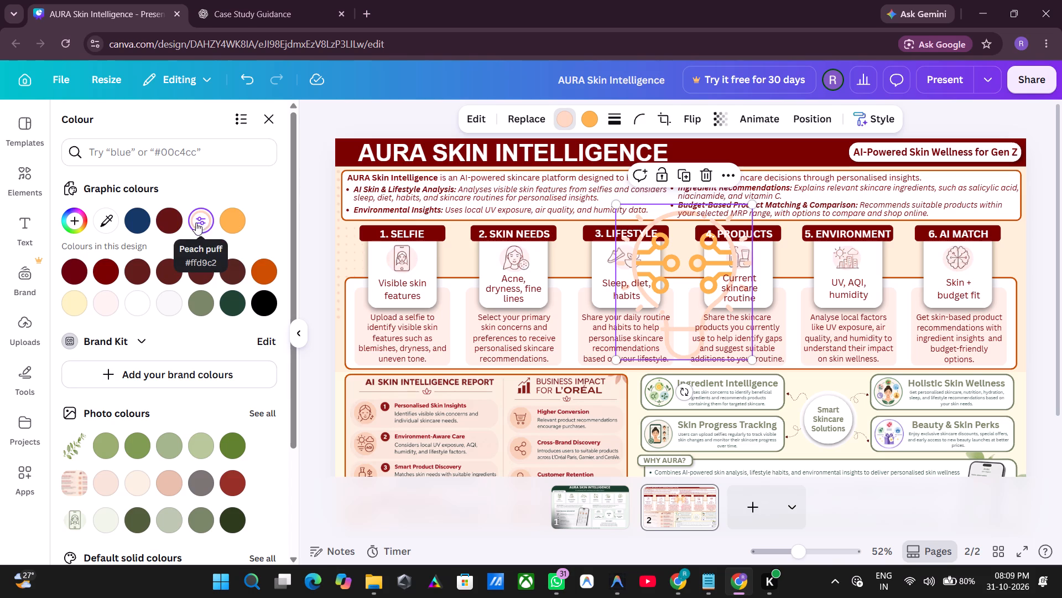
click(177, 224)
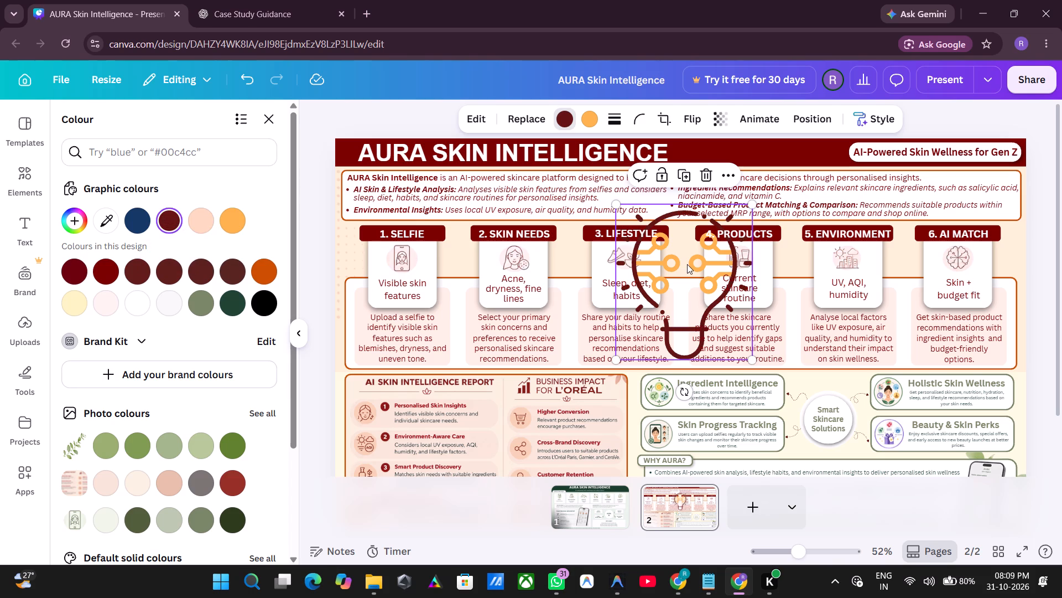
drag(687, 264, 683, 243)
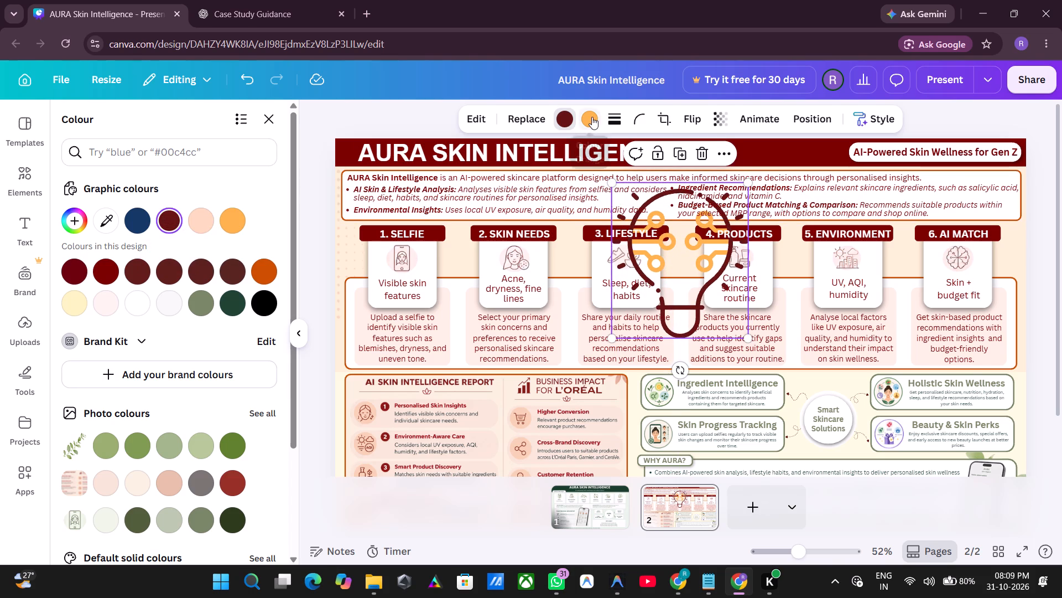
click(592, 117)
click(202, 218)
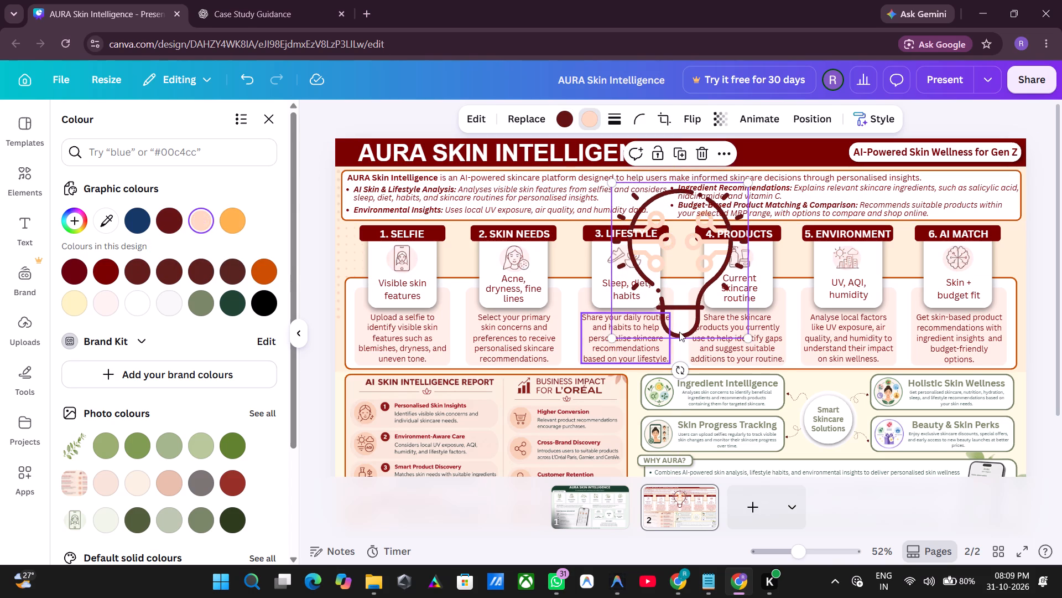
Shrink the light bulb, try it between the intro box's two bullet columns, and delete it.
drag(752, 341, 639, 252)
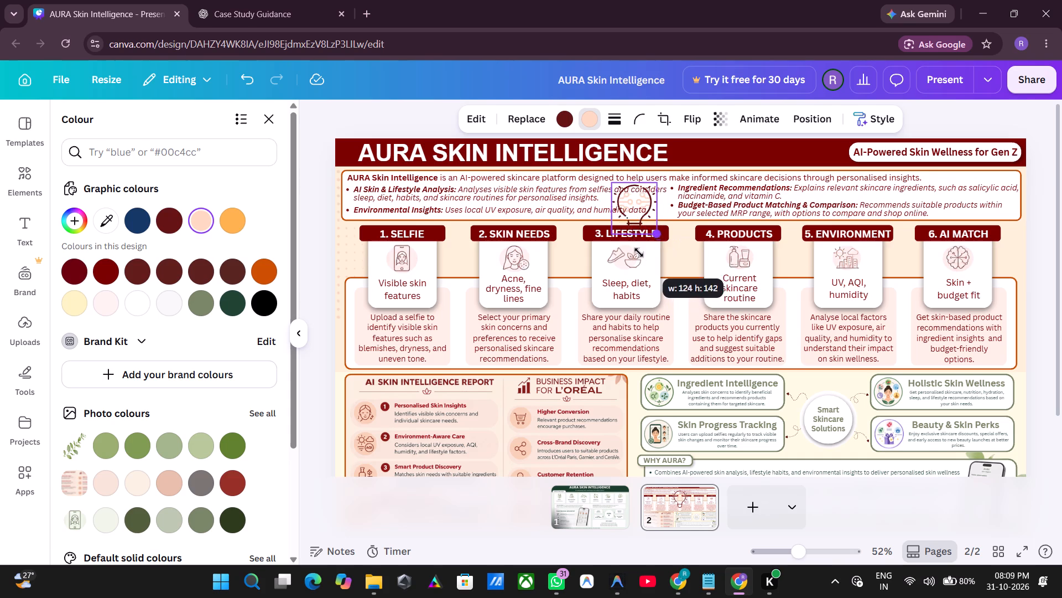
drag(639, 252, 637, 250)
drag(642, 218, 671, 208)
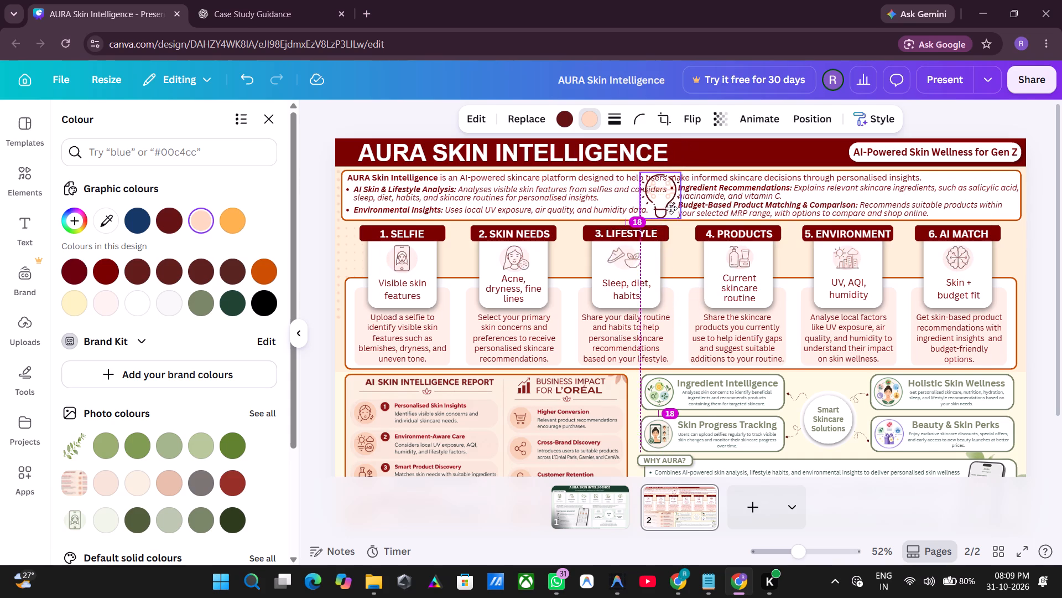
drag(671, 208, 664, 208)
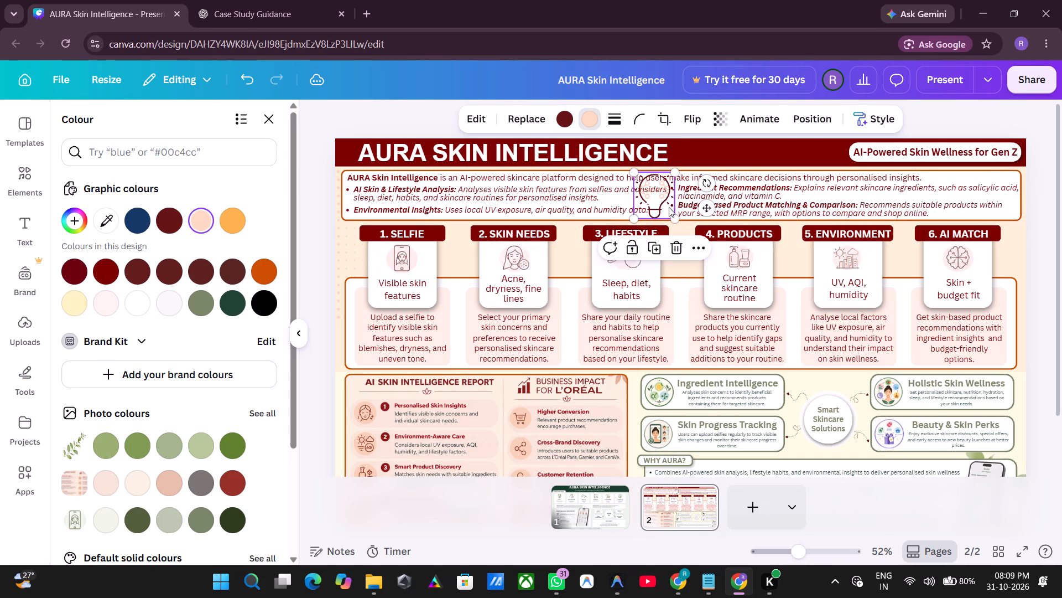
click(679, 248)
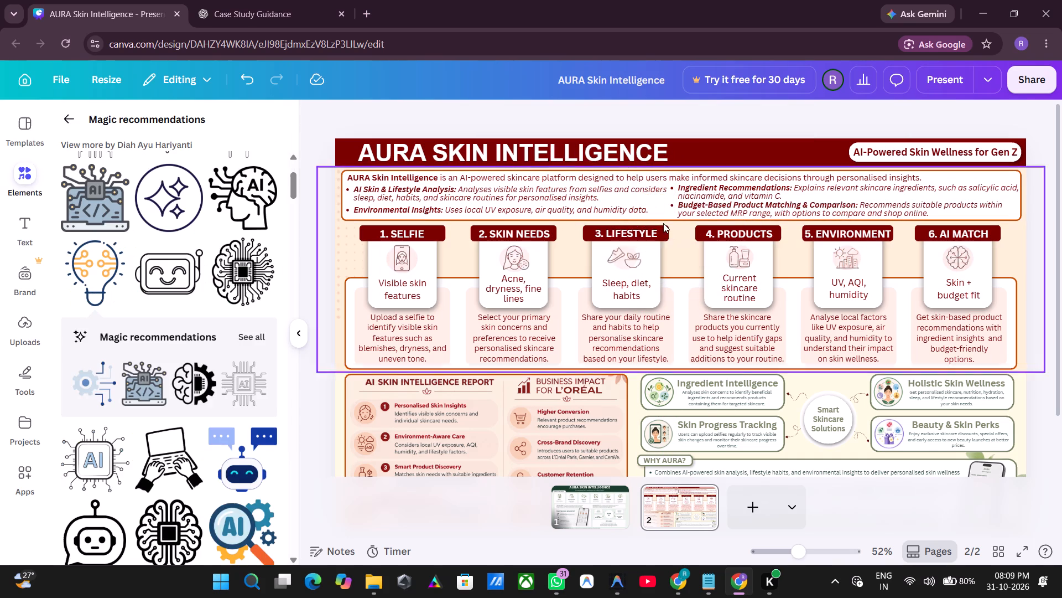
Add the bold black square AI chip graphic from the recommendations and recolour it peach #ffd9c2.
scroll(181, 350, up, 5)
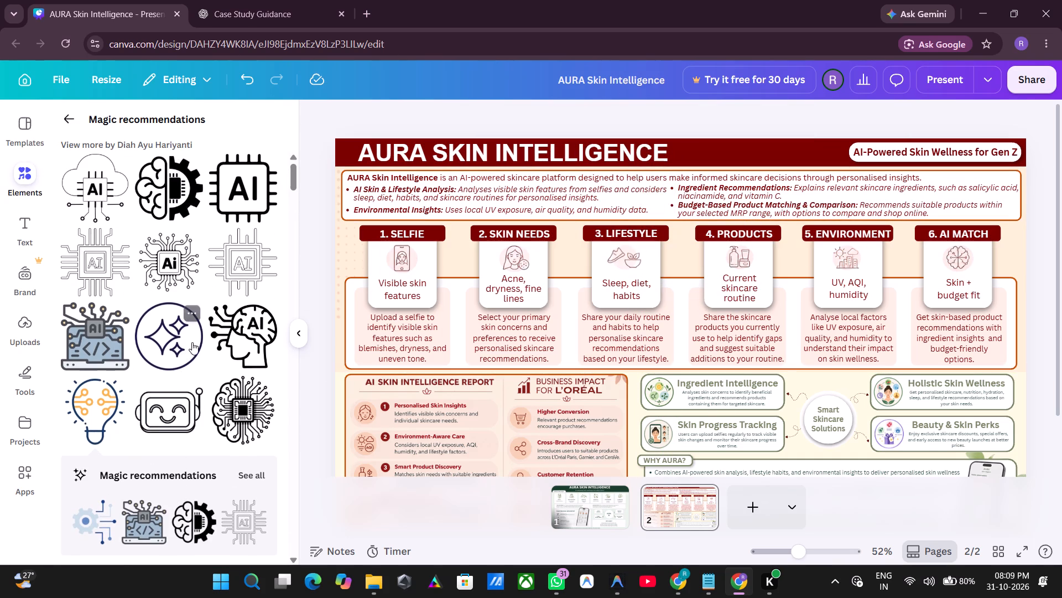
scroll(192, 339, up, 4)
scroll(240, 299, down, 1)
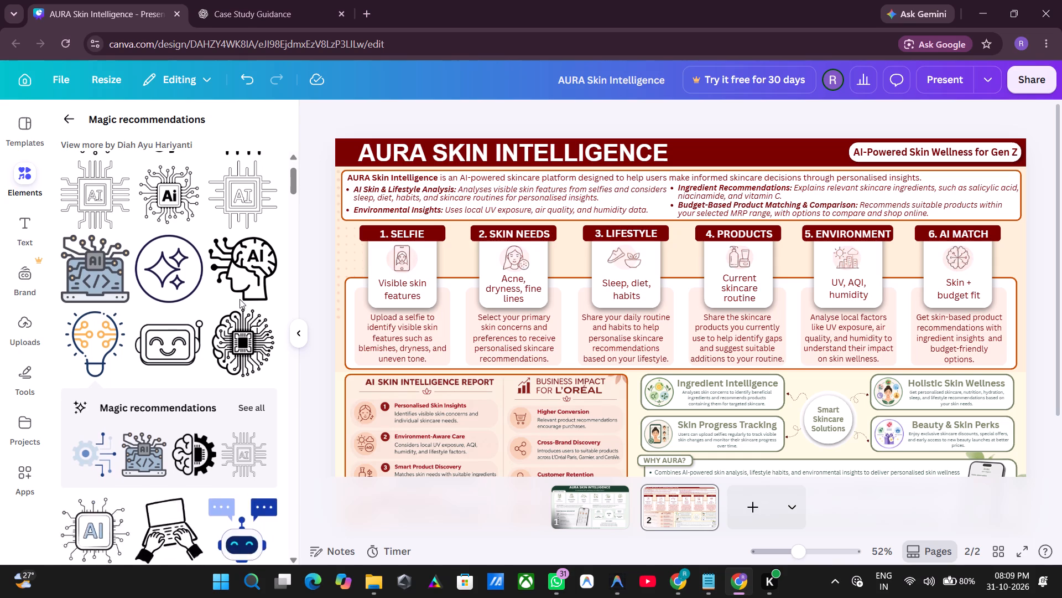
scroll(240, 299, up, 1)
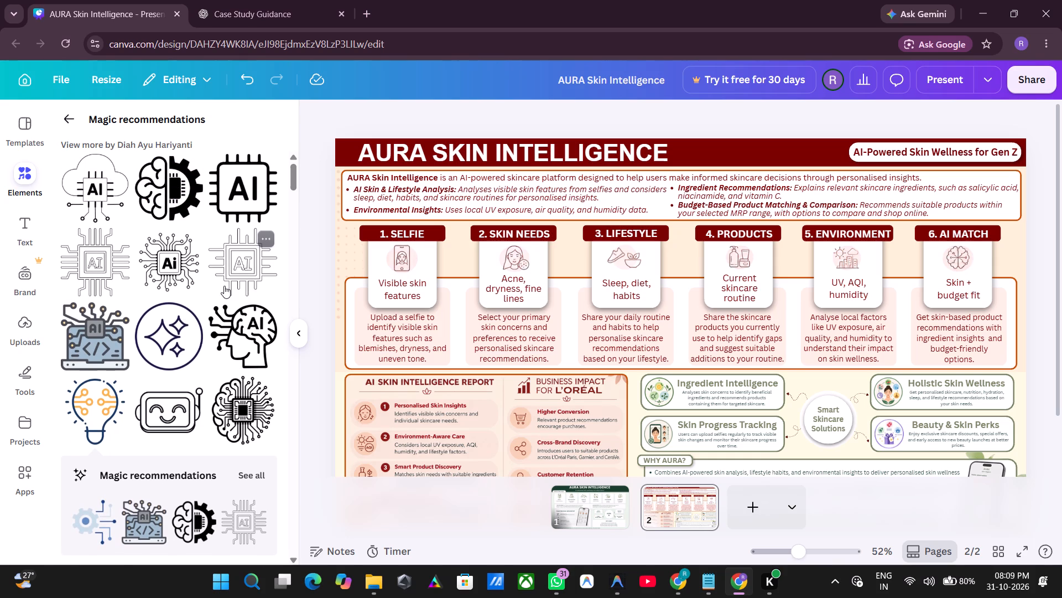
scroll(224, 286, up, 3)
click(254, 194)
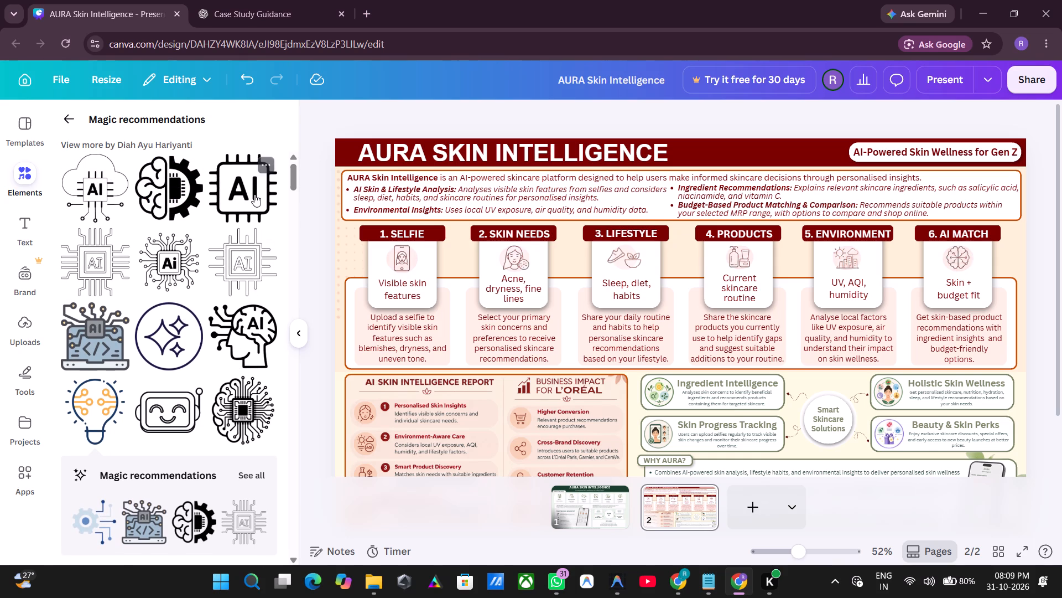
drag(677, 305, 679, 275)
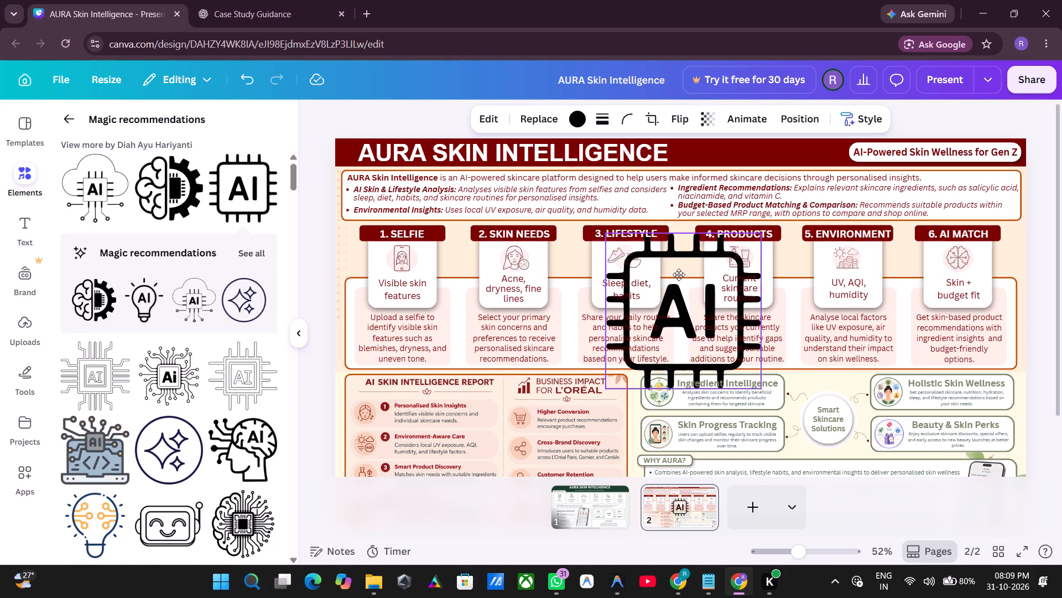
drag(679, 275, 662, 218)
click(577, 115)
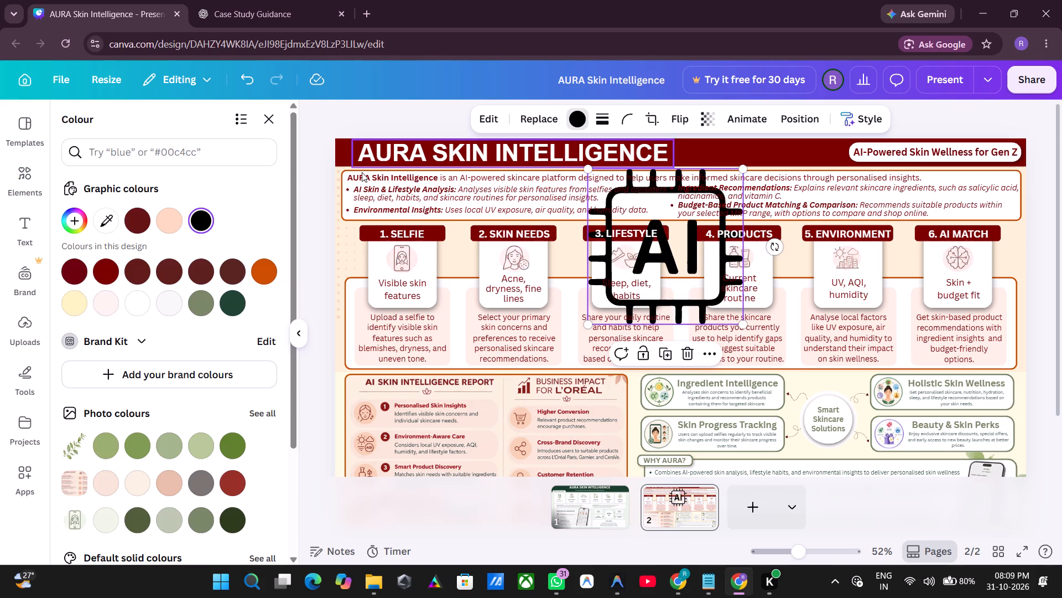
click(179, 225)
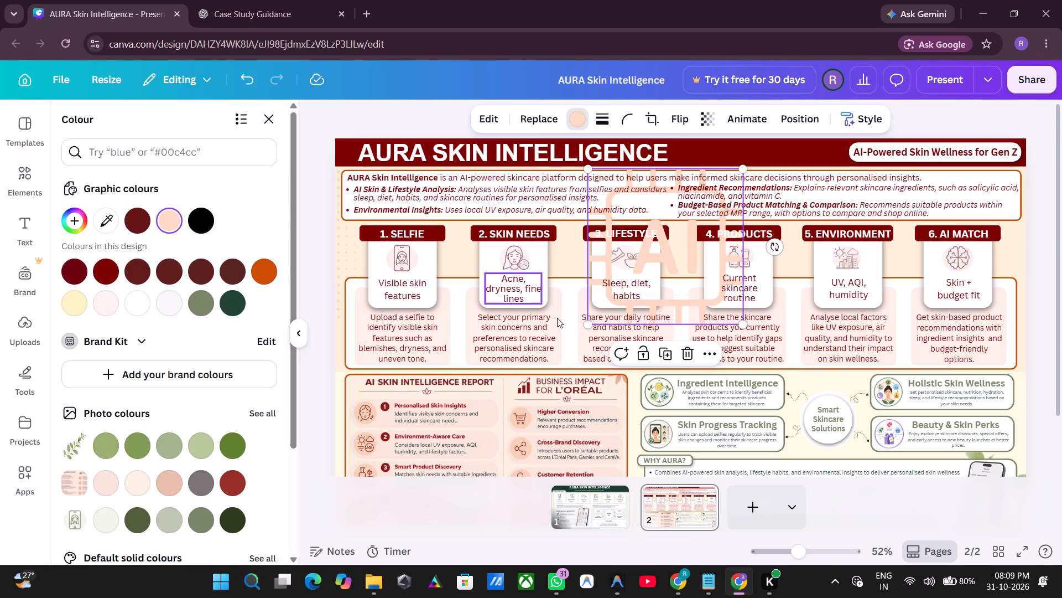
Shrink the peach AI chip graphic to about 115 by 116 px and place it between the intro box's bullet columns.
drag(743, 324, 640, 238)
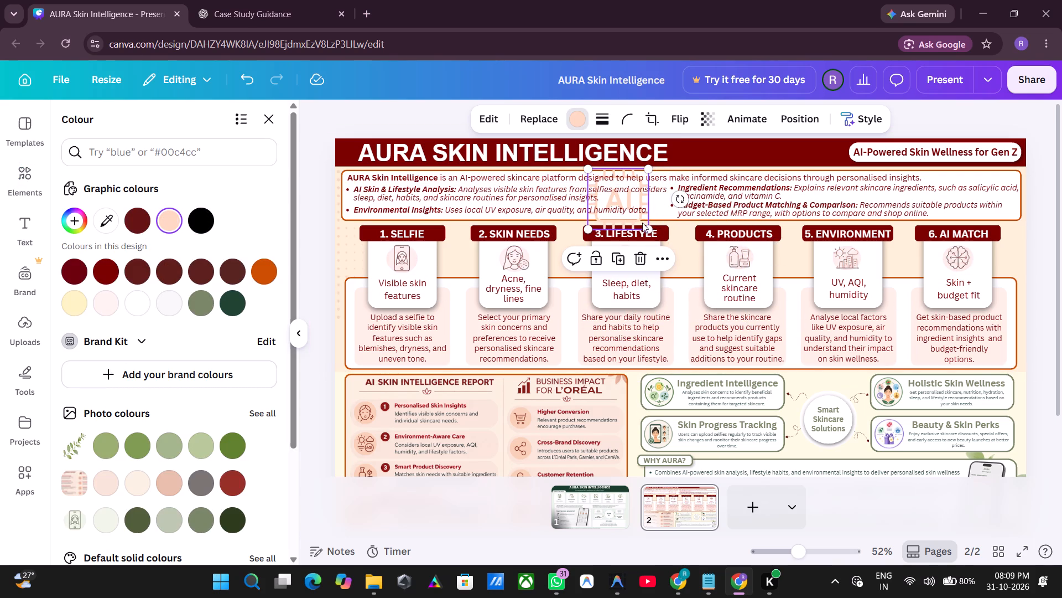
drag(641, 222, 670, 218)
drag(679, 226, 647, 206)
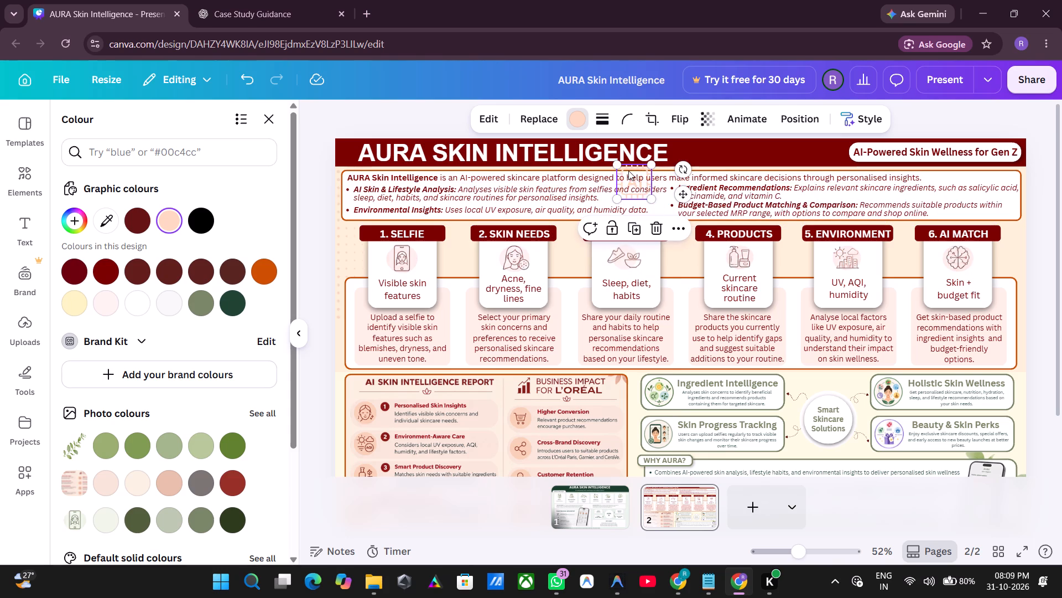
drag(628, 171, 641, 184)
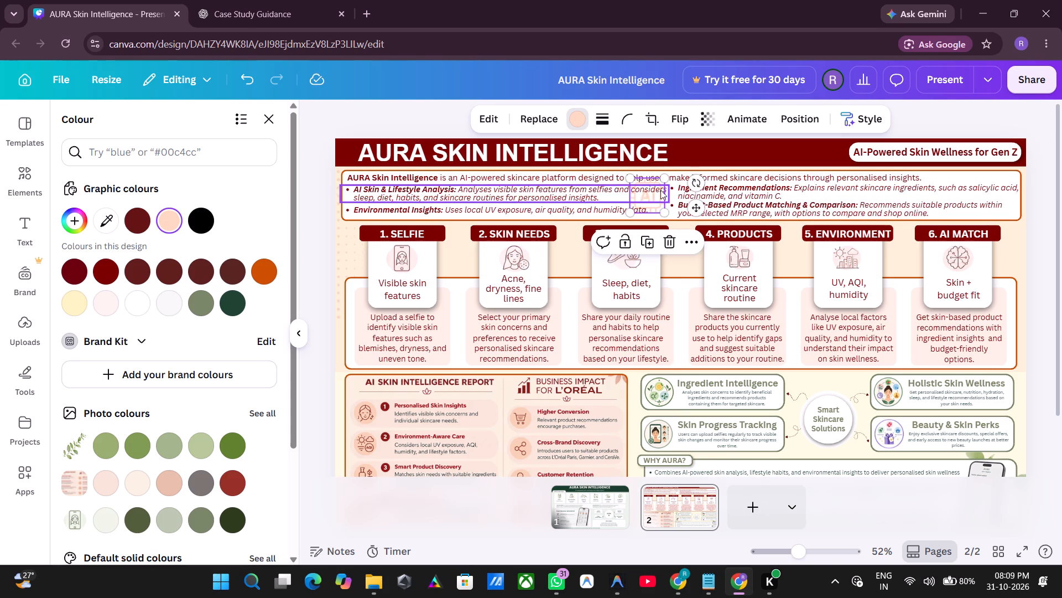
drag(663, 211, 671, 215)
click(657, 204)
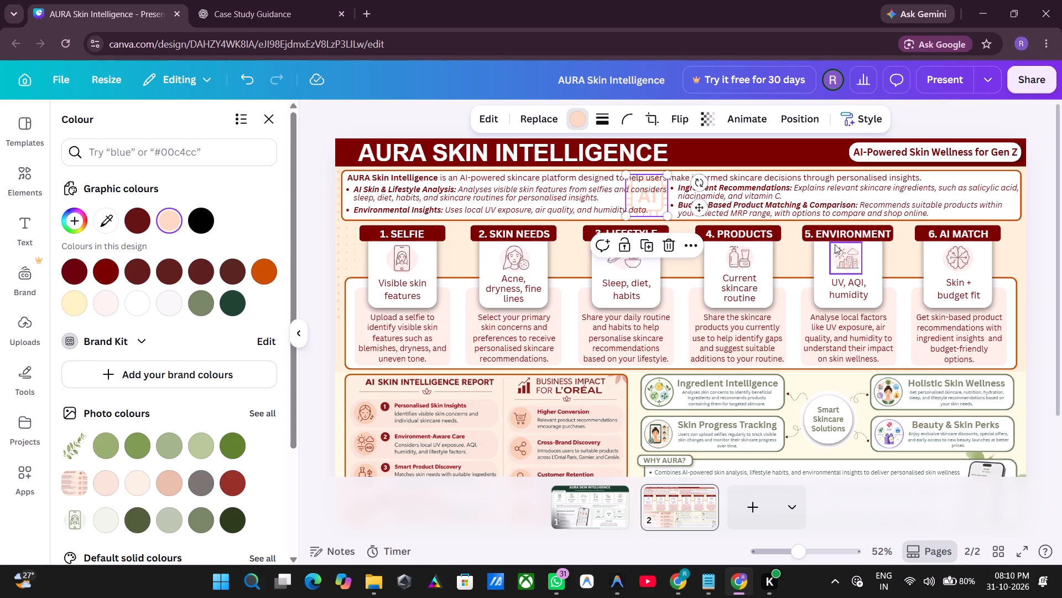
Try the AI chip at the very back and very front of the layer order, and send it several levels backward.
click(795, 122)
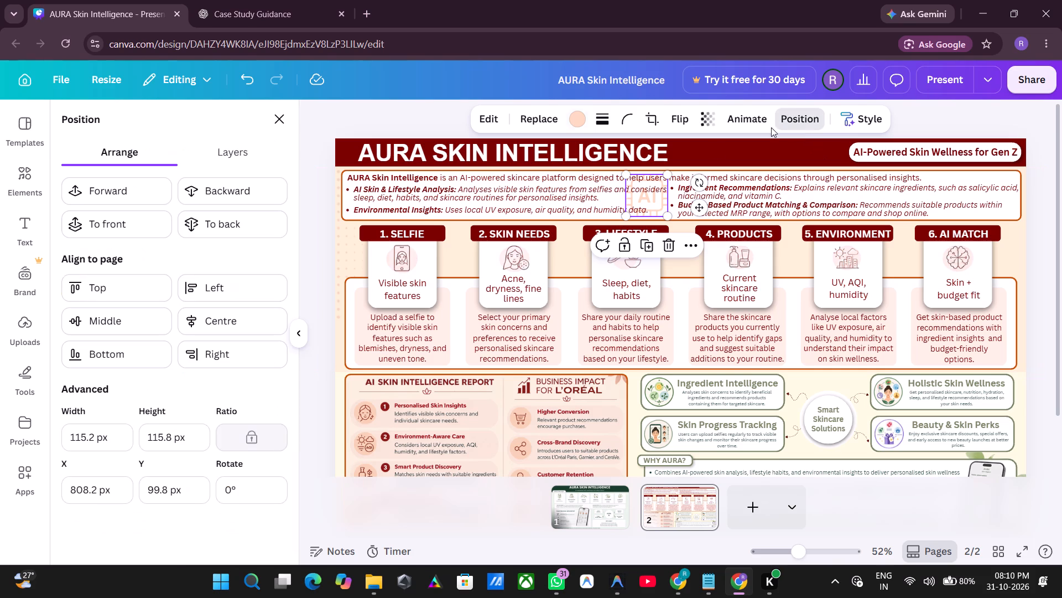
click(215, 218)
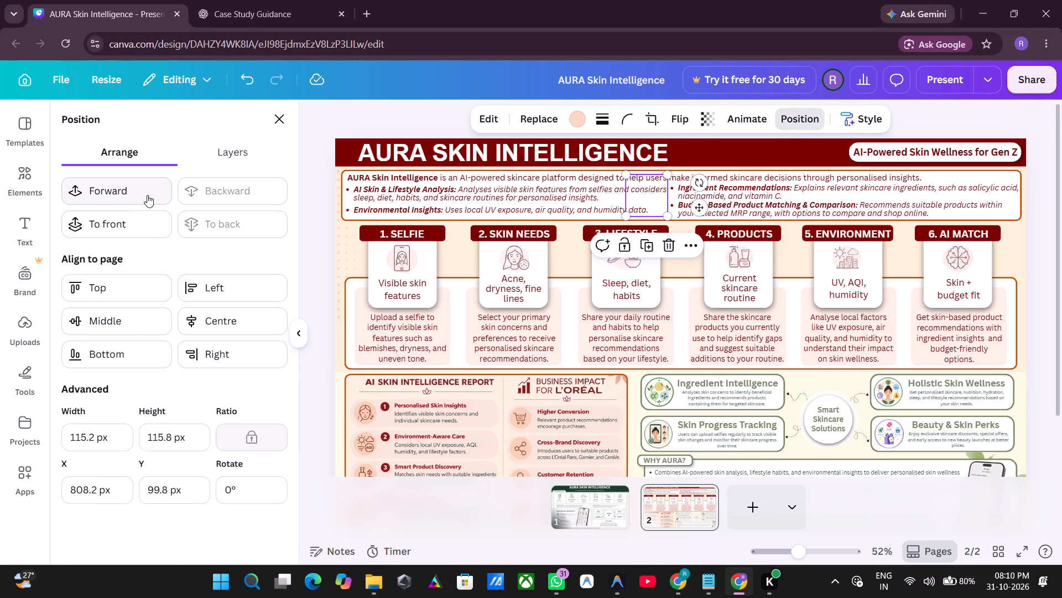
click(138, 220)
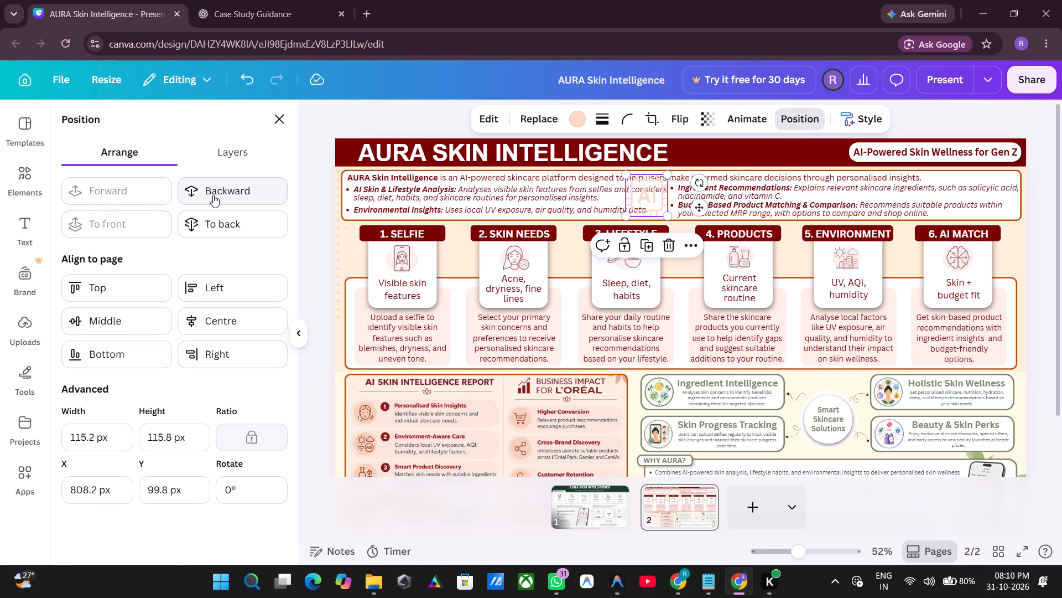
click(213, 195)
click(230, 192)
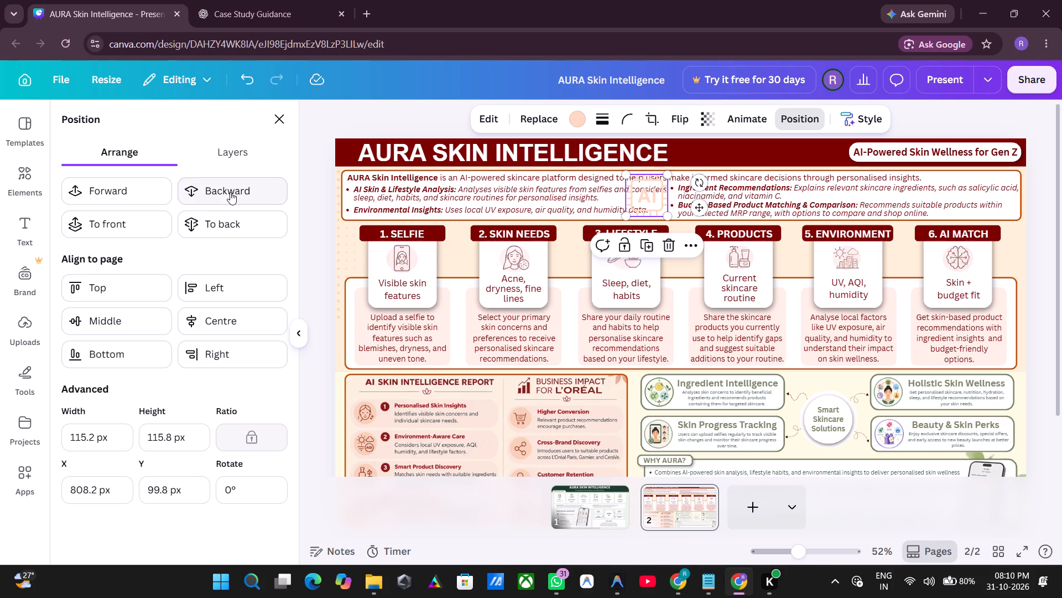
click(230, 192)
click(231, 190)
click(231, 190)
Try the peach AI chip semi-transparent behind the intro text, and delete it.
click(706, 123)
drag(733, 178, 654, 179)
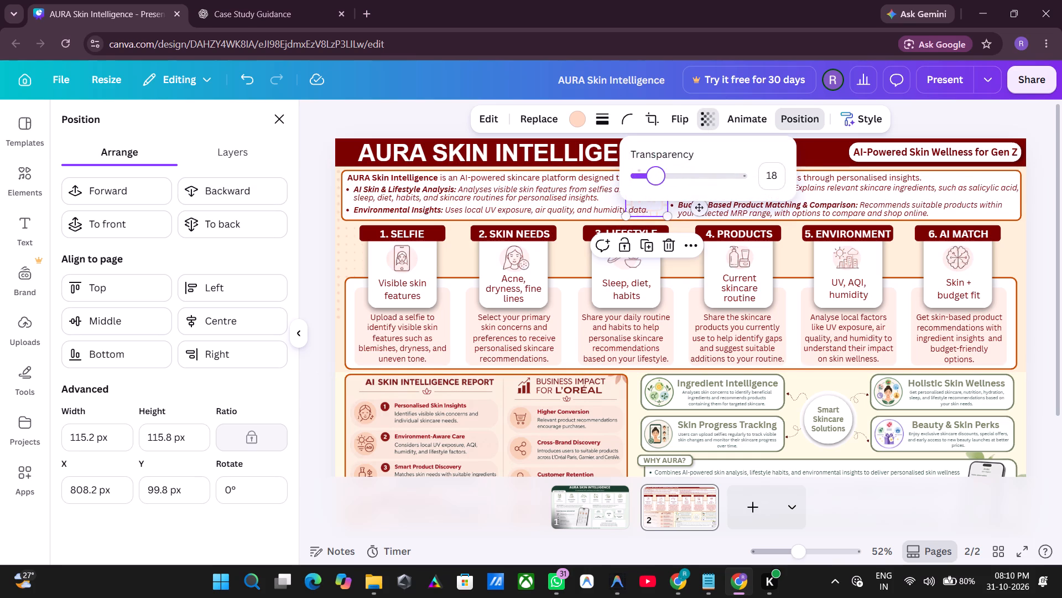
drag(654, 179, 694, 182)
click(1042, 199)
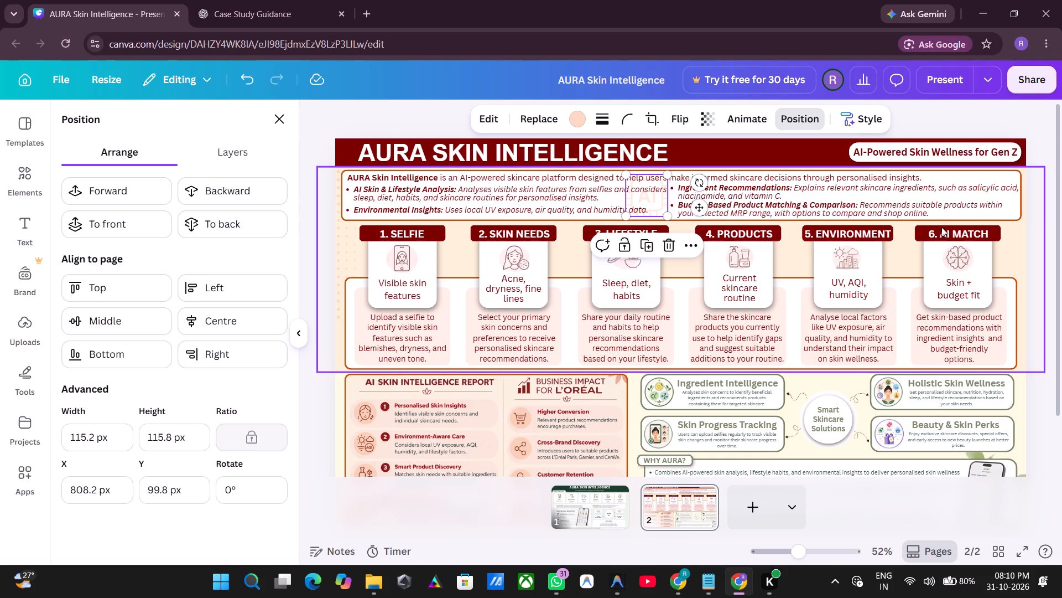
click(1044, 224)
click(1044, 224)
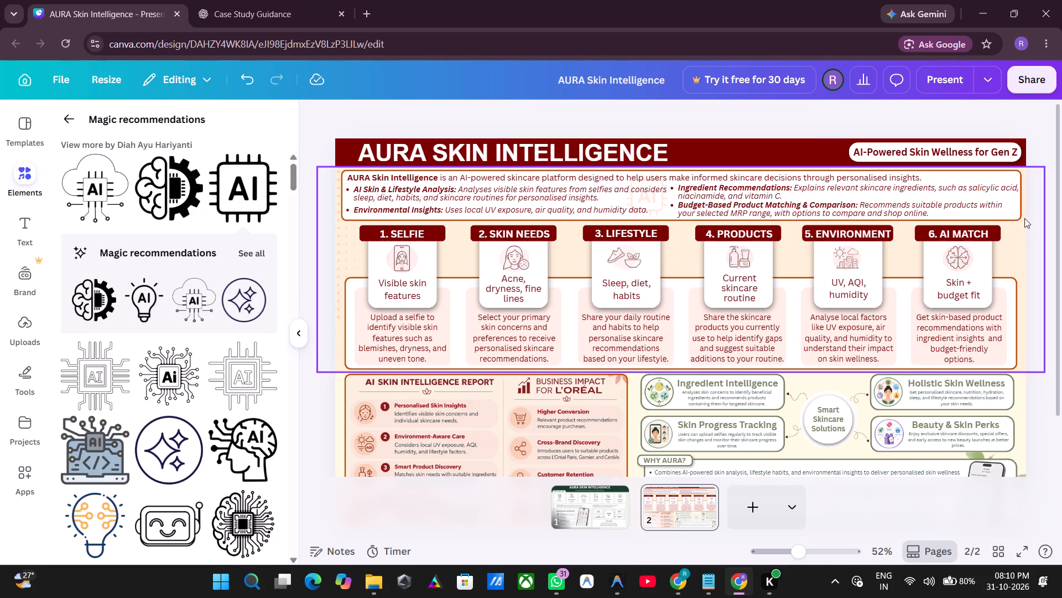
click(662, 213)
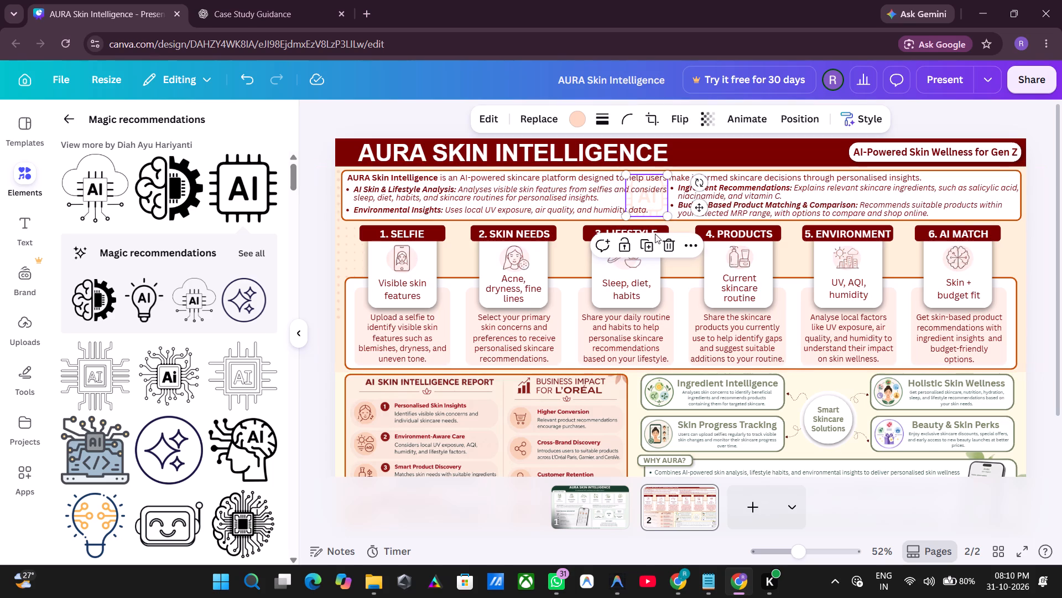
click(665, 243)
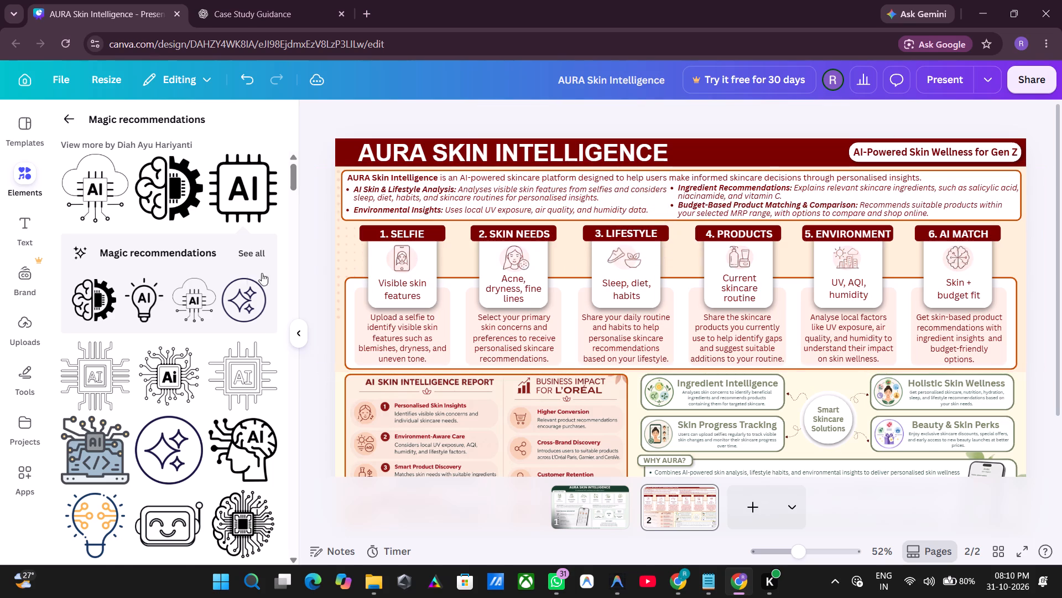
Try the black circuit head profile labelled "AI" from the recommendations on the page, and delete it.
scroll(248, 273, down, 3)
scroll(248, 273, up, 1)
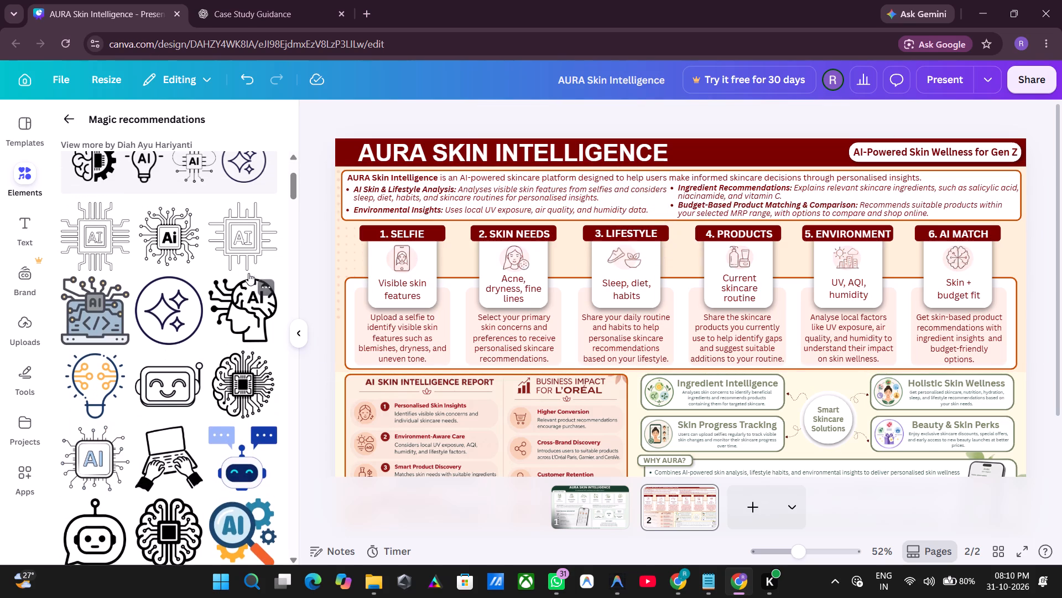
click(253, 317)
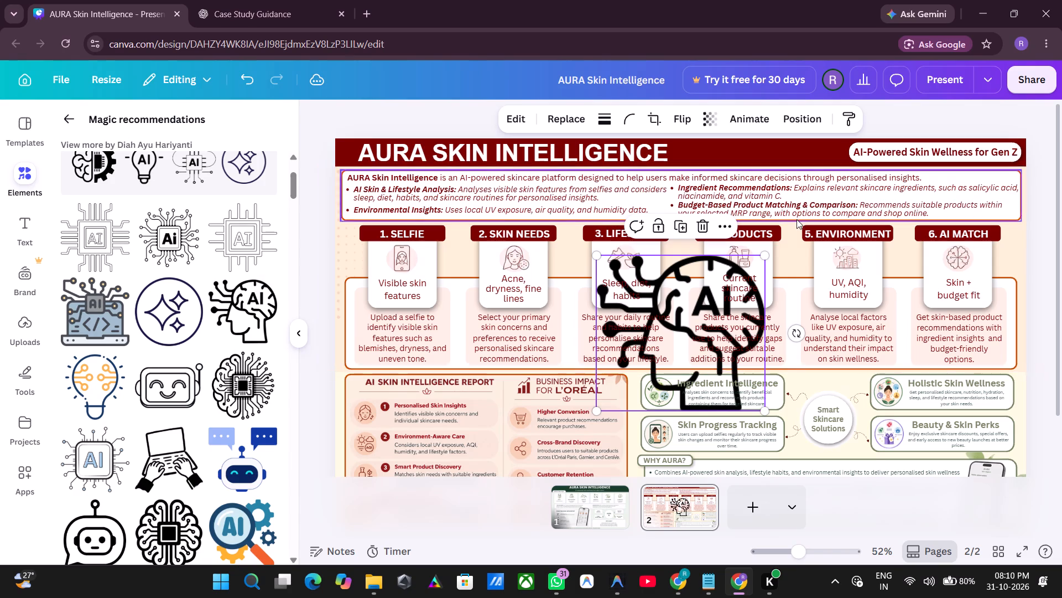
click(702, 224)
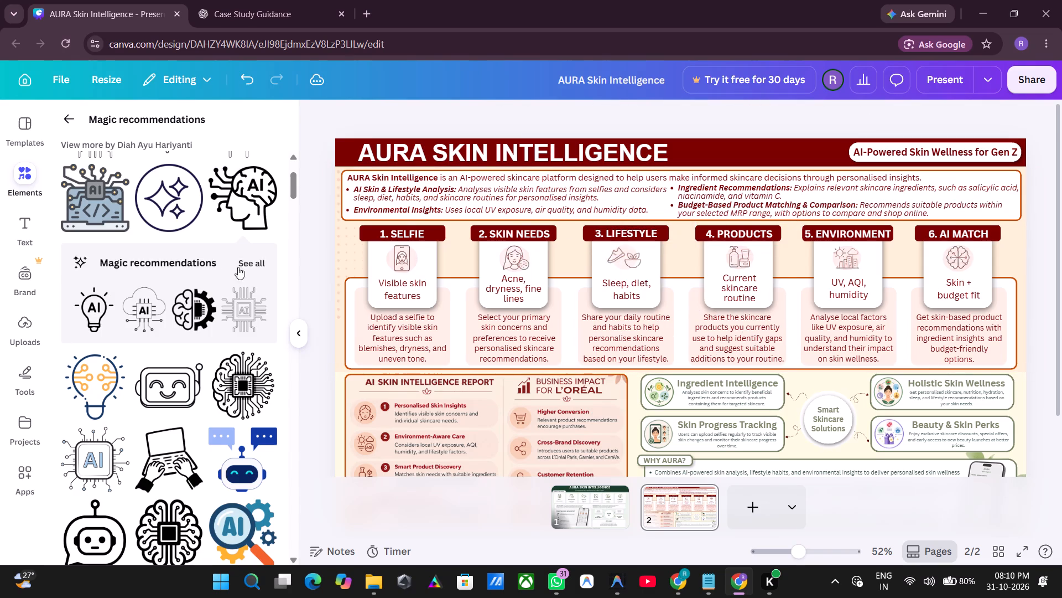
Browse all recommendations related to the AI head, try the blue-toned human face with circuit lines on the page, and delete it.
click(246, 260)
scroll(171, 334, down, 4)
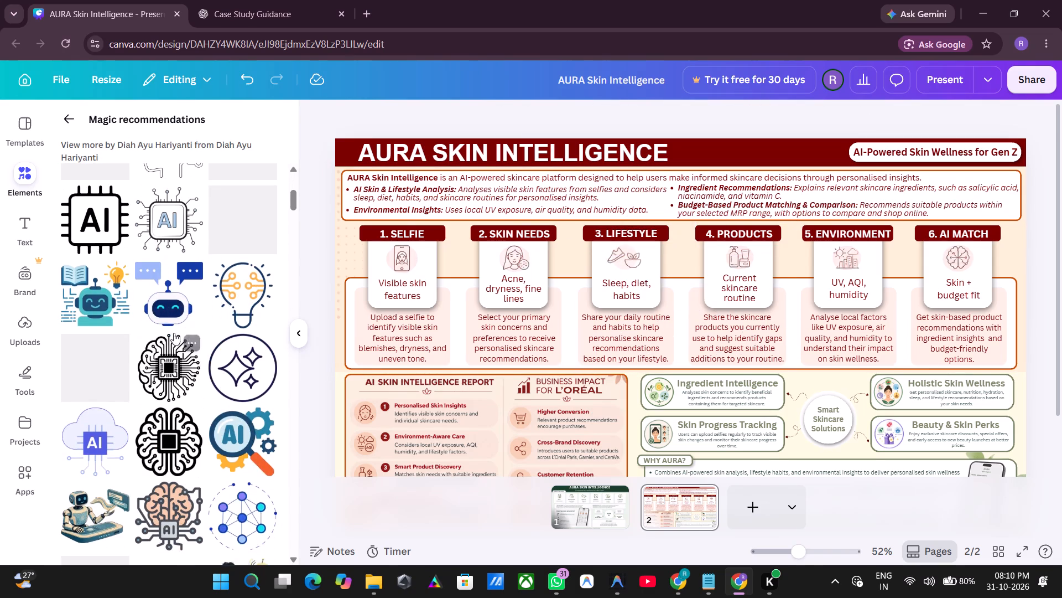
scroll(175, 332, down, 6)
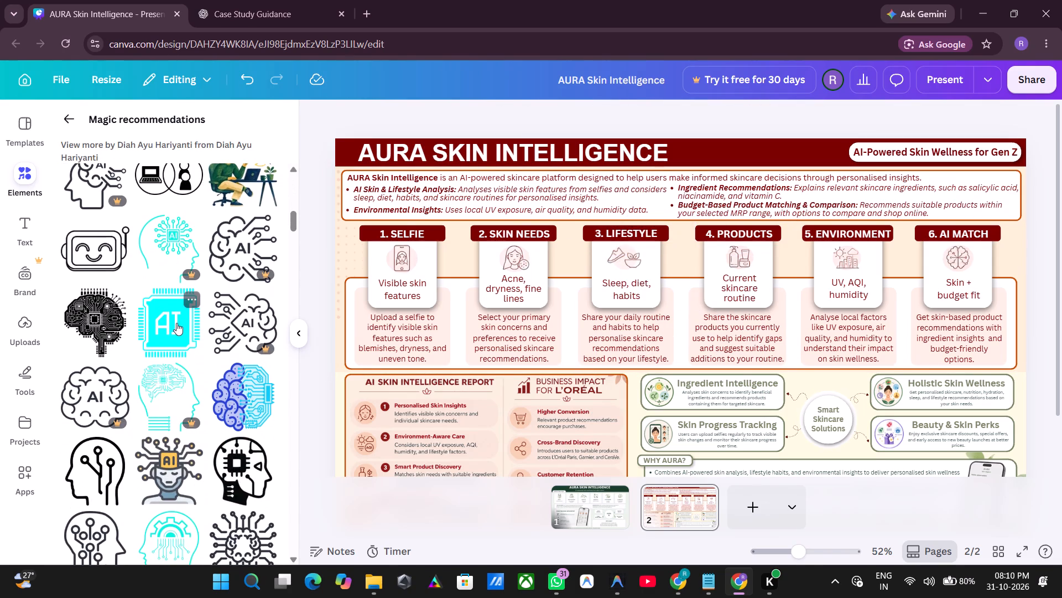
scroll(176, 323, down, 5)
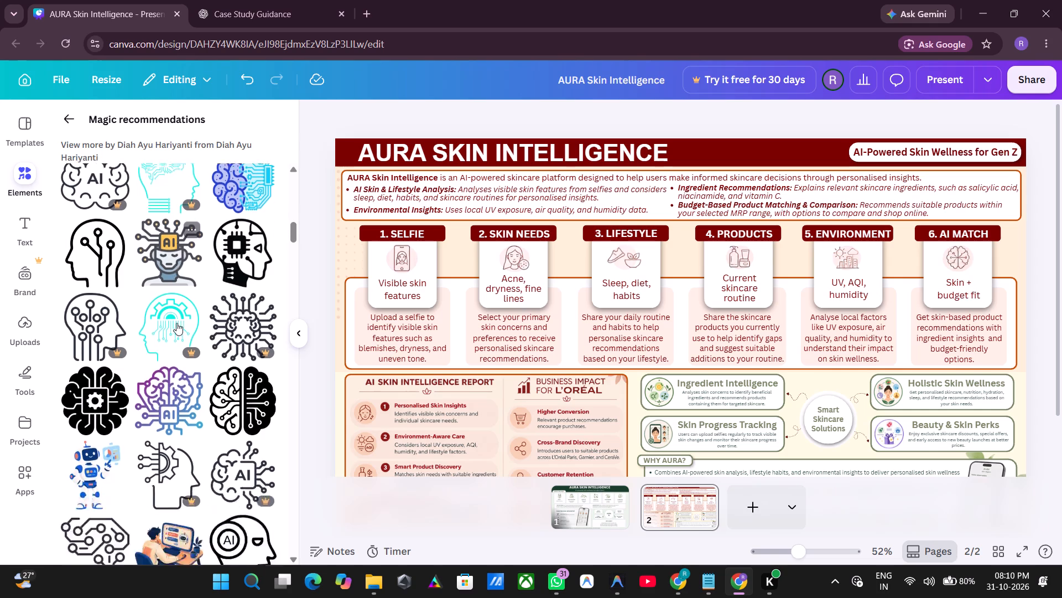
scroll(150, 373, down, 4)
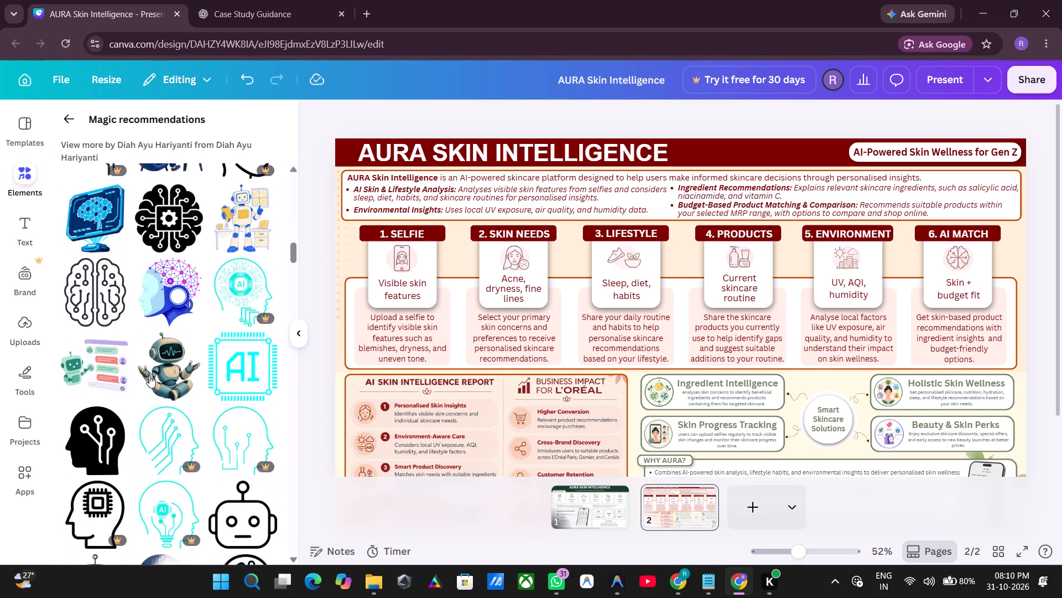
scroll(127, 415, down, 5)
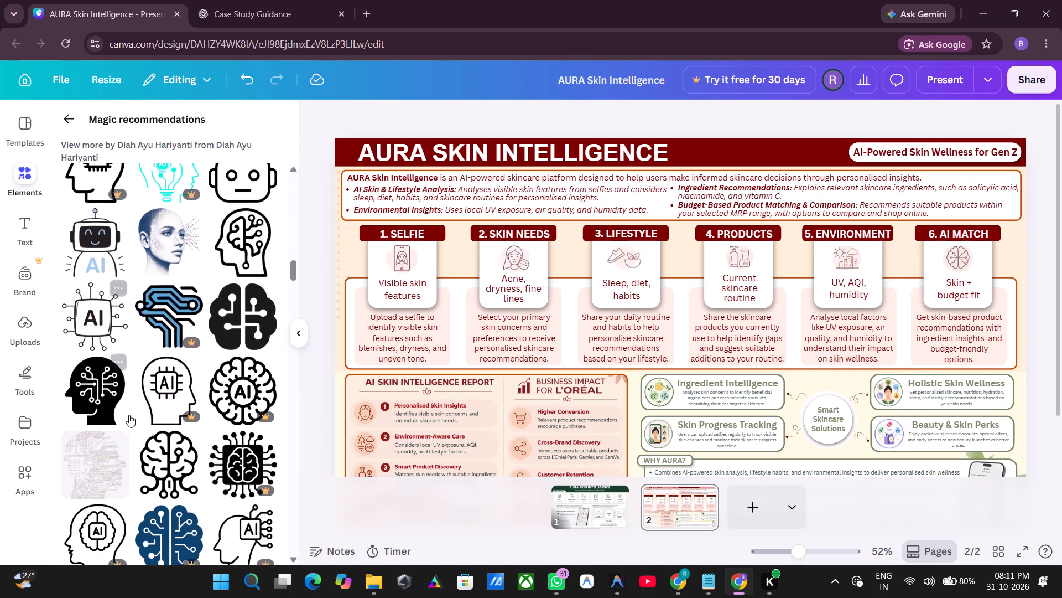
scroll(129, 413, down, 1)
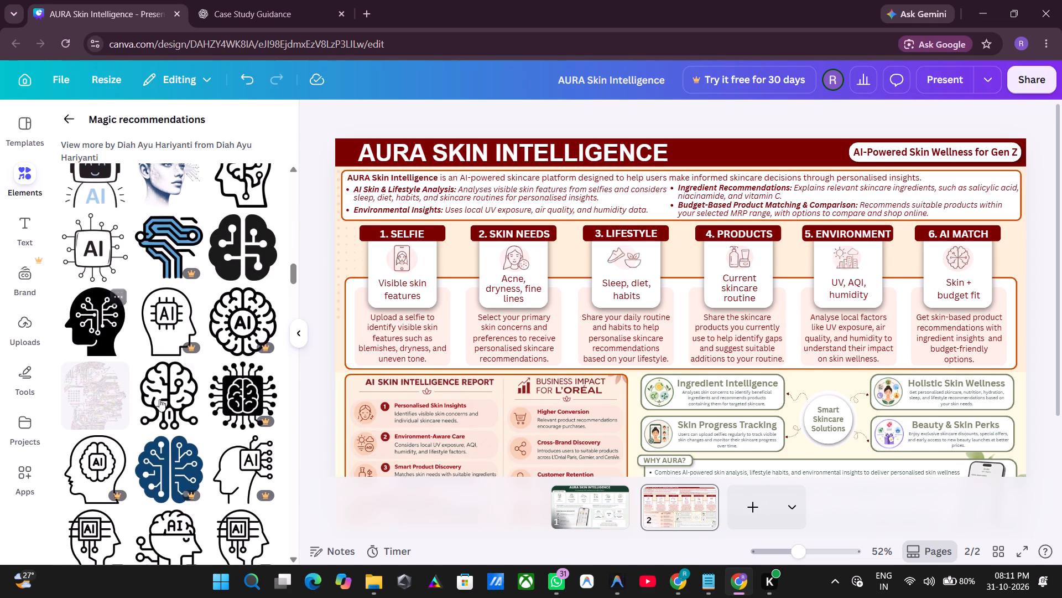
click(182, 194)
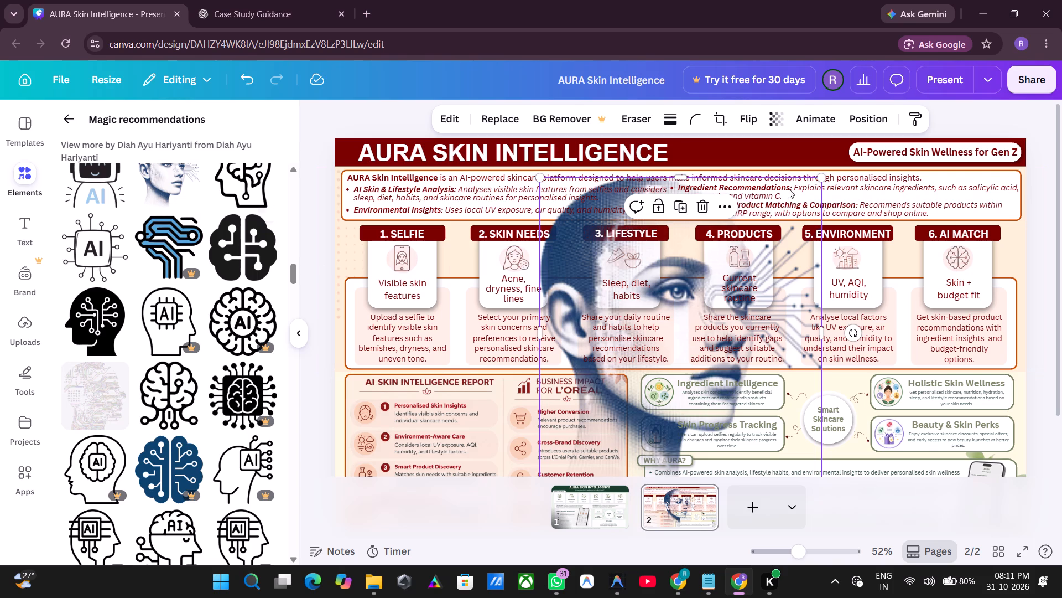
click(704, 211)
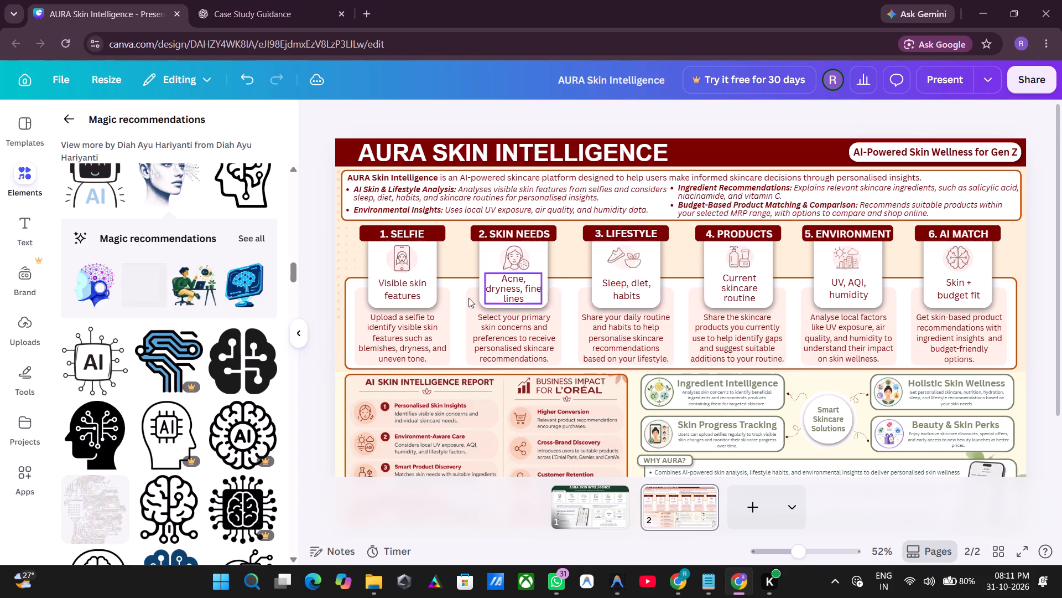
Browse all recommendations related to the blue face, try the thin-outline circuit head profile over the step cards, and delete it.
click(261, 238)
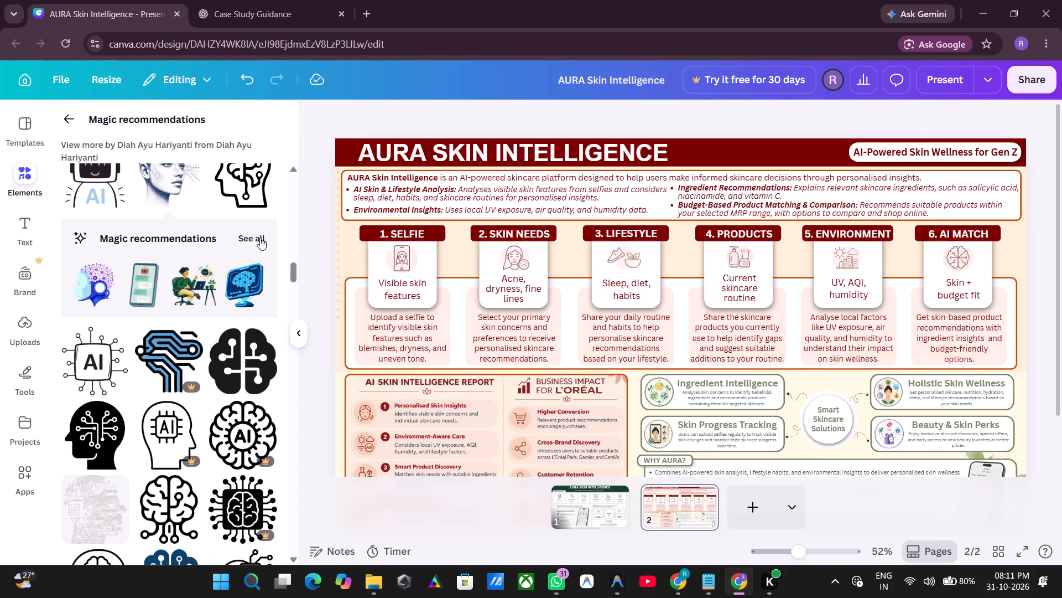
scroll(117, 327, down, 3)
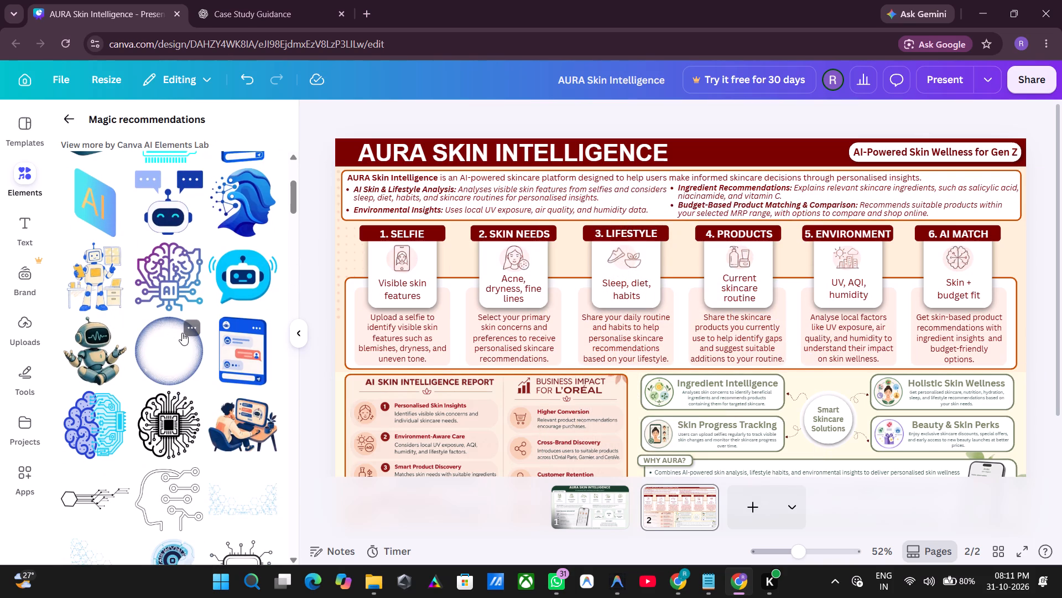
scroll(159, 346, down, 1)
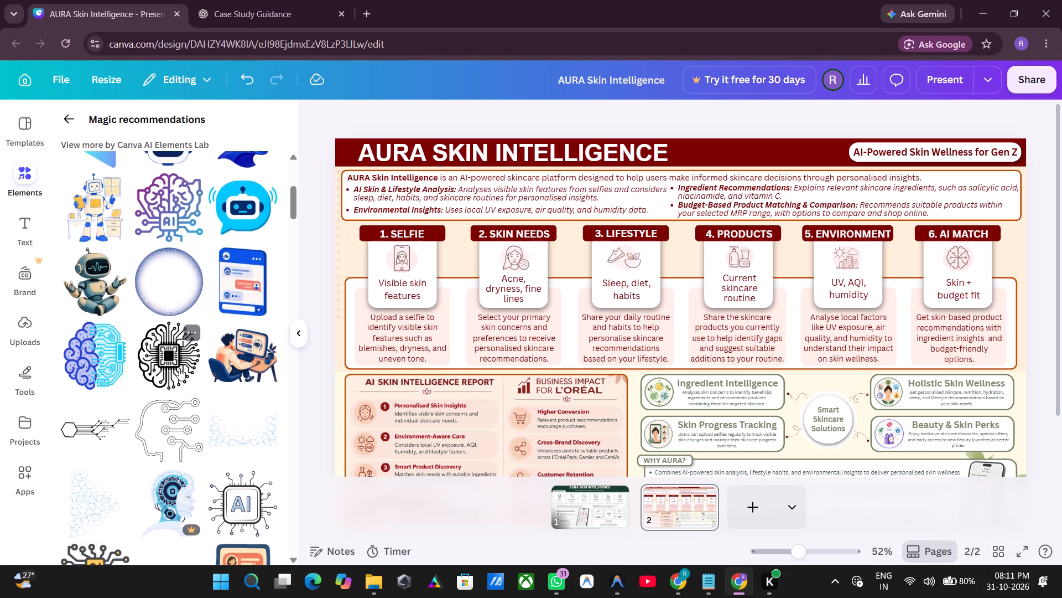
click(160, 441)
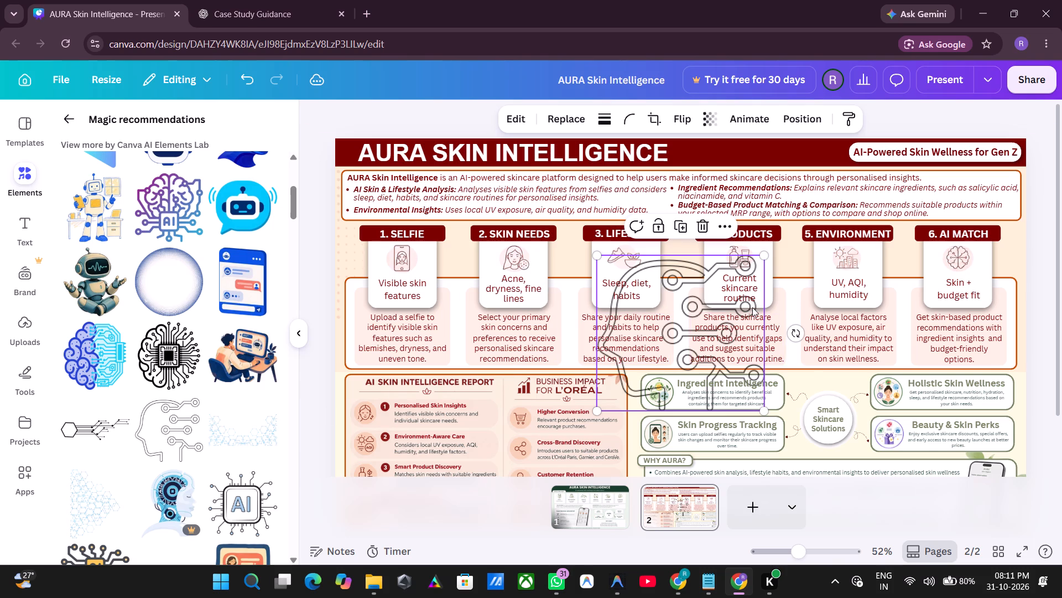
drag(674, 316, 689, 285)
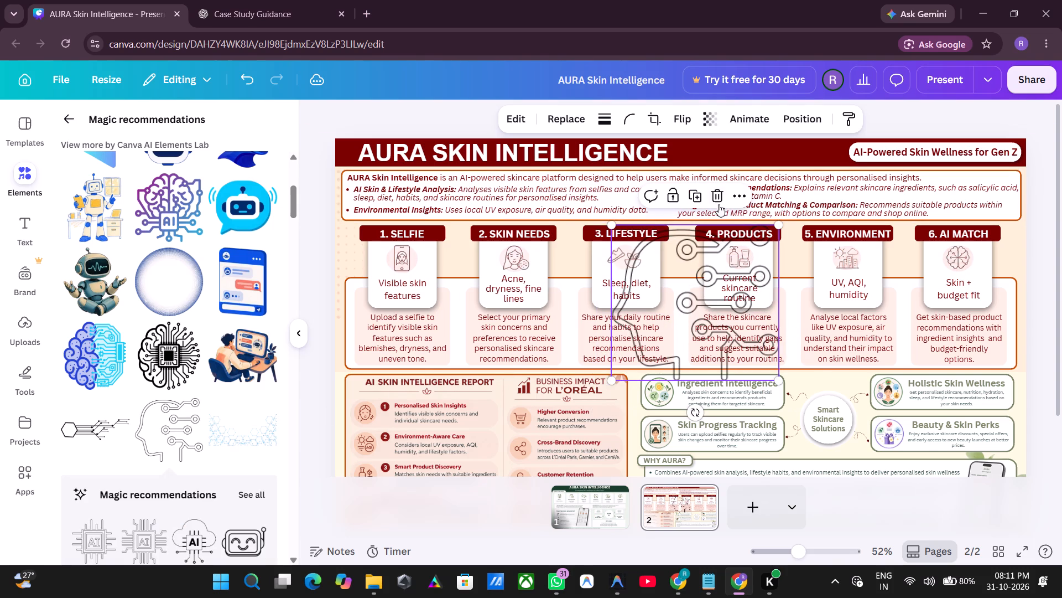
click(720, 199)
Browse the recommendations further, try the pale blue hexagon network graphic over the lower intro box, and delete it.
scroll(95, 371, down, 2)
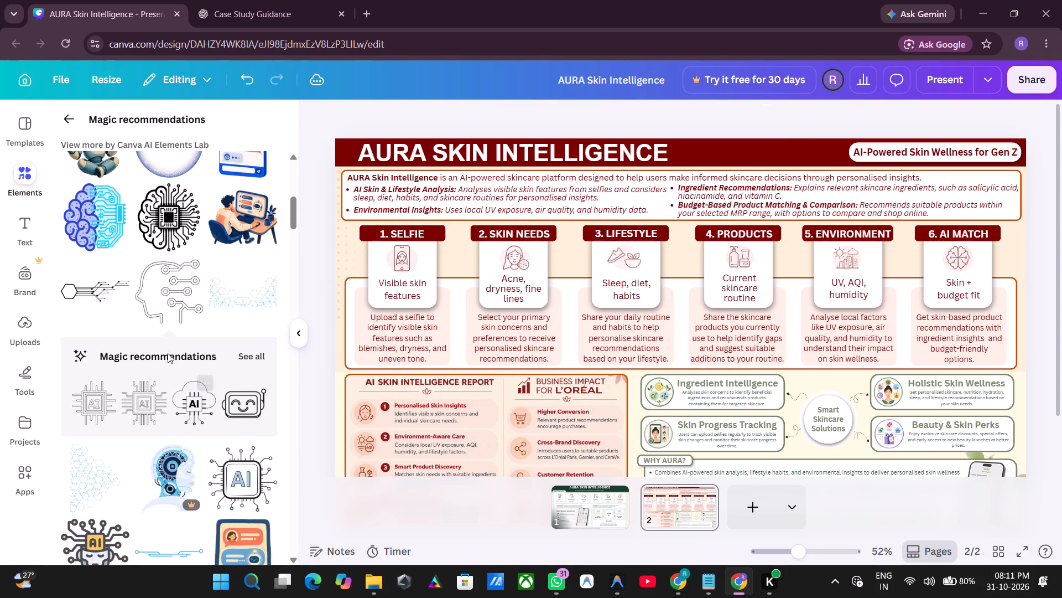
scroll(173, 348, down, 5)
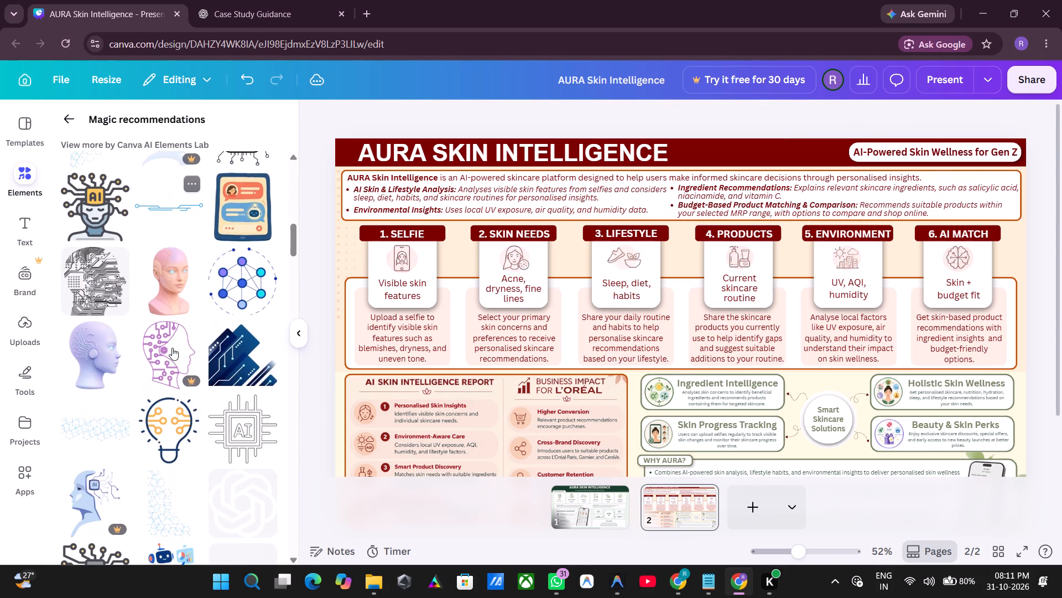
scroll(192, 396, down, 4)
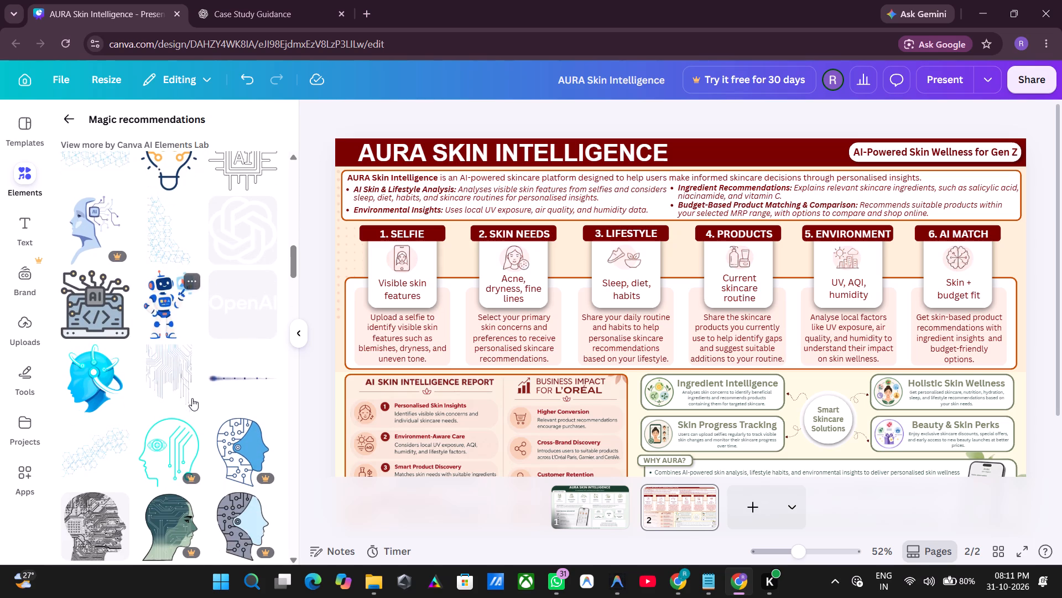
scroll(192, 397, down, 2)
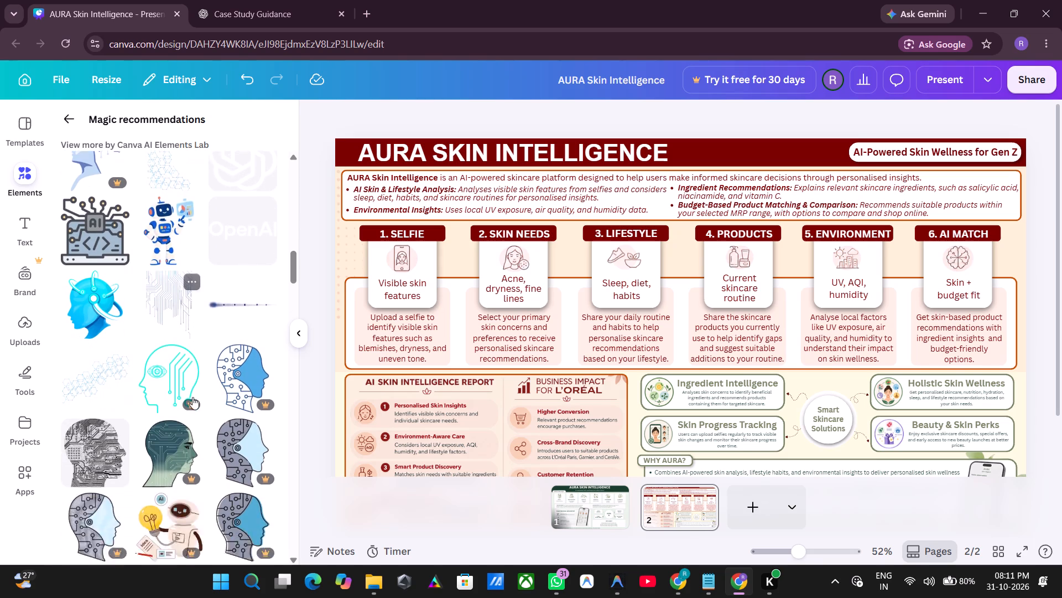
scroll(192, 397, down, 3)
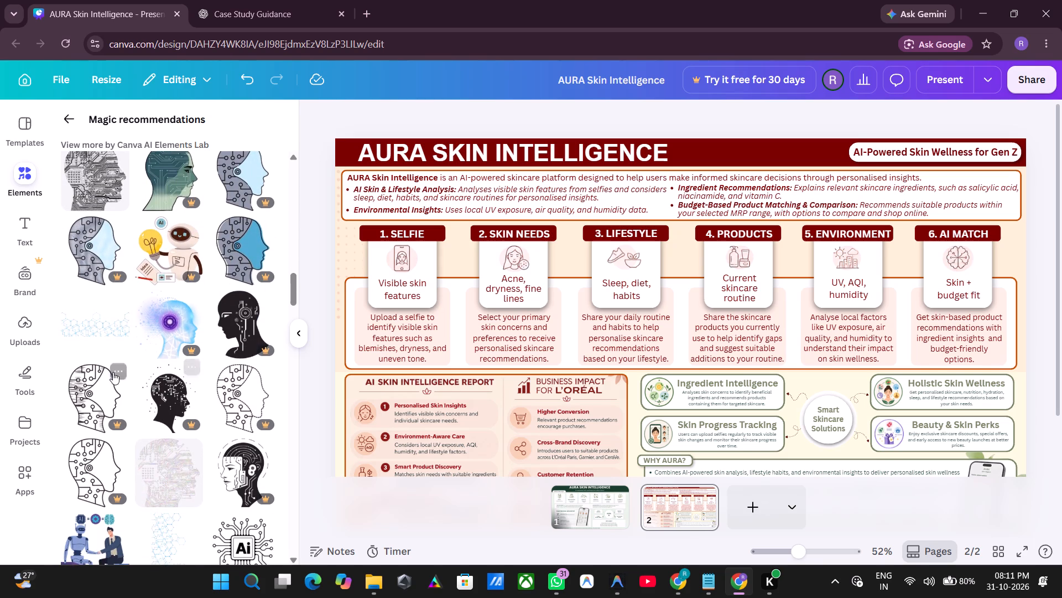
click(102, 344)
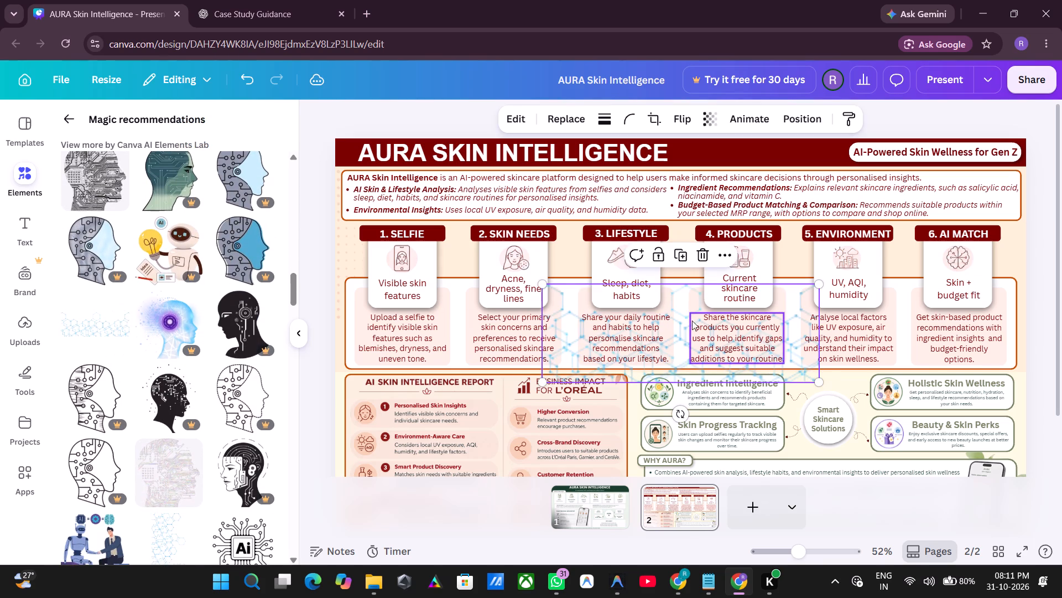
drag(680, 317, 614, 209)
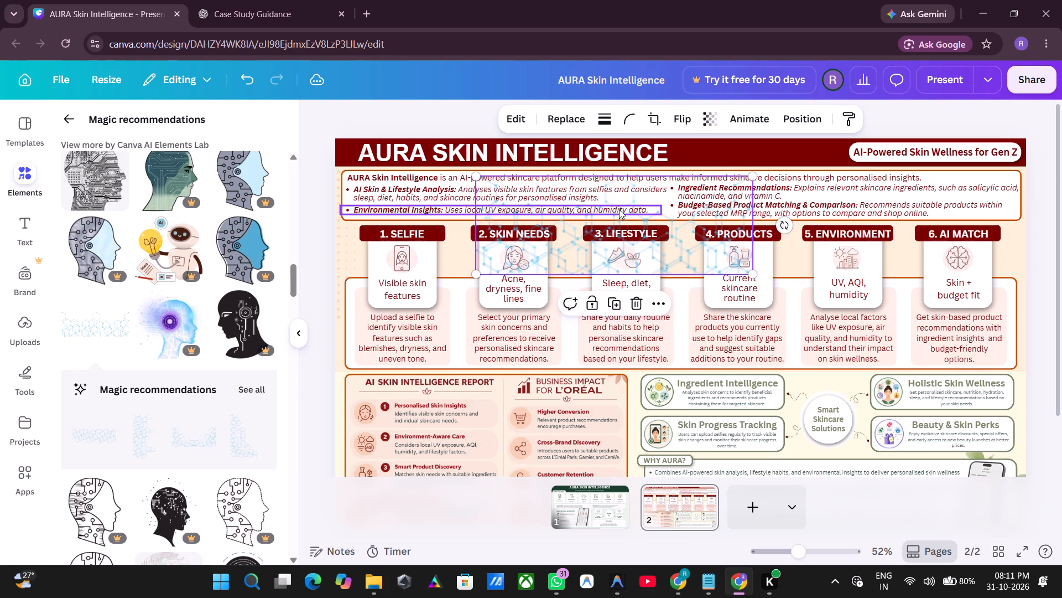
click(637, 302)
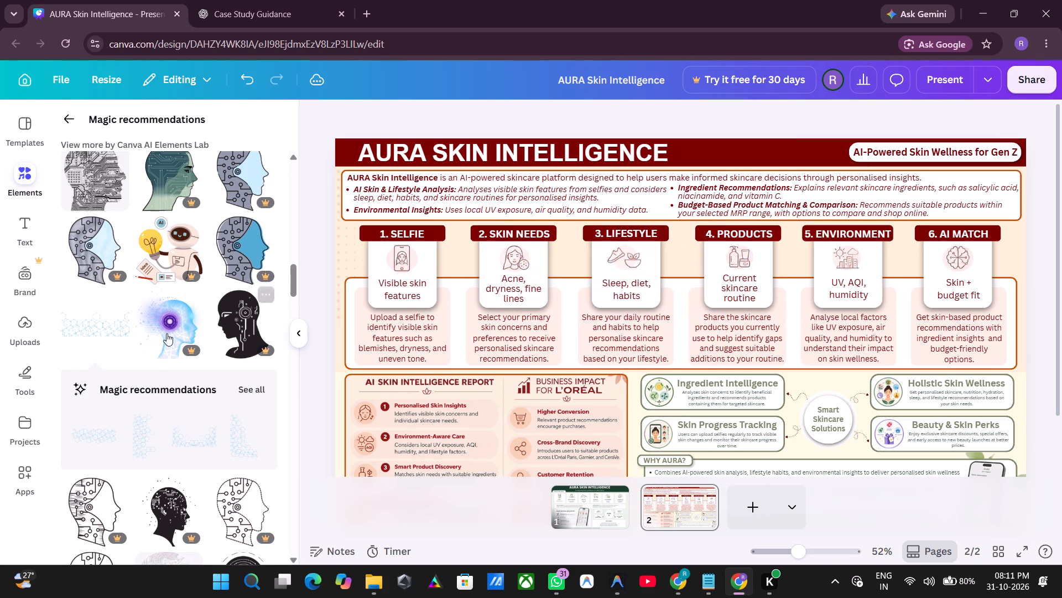
Review the remaining recommendations, return to the "AI" graphics results, and examine them for a suitable intro box decoration.
scroll(162, 351, up, 5)
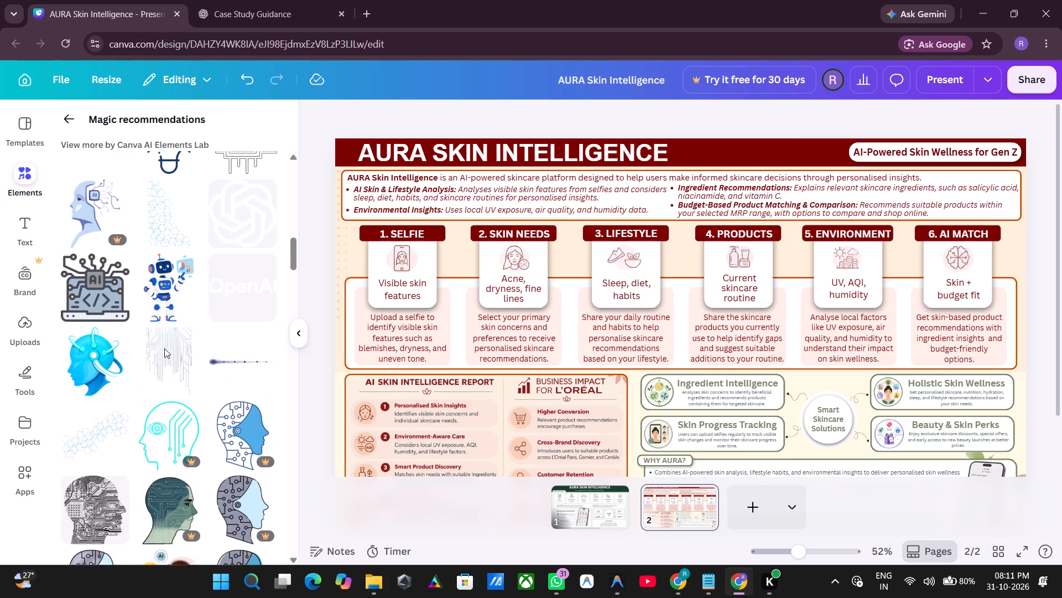
scroll(164, 348, up, 5)
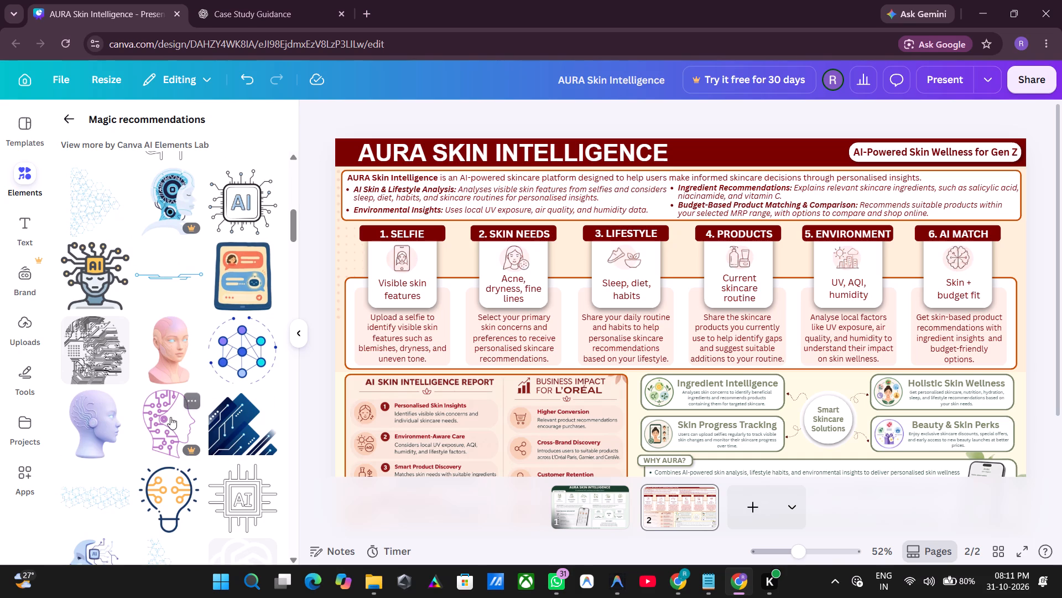
scroll(192, 391, up, 4)
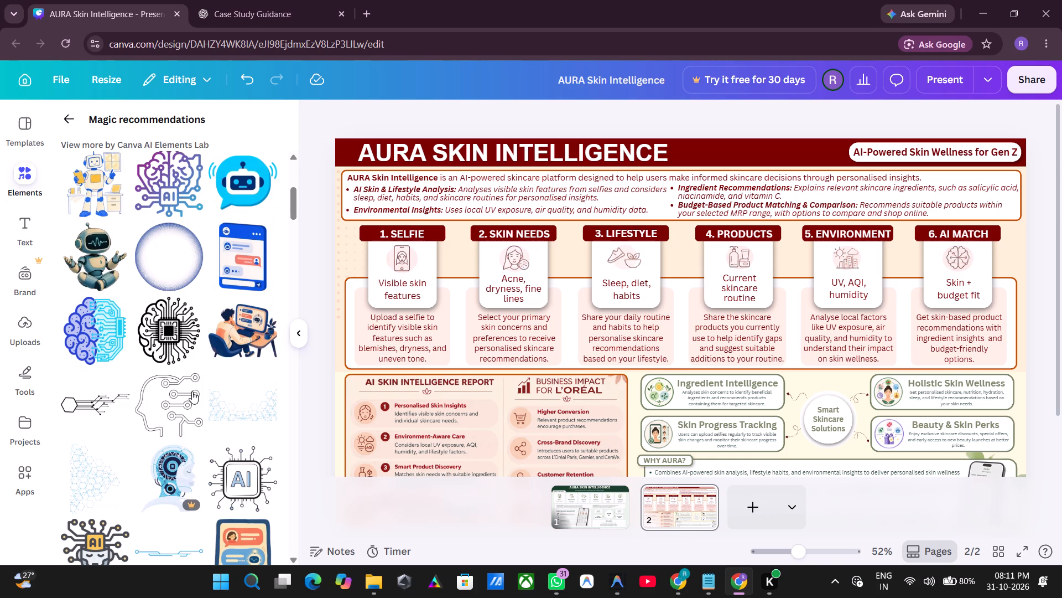
scroll(192, 391, up, 7)
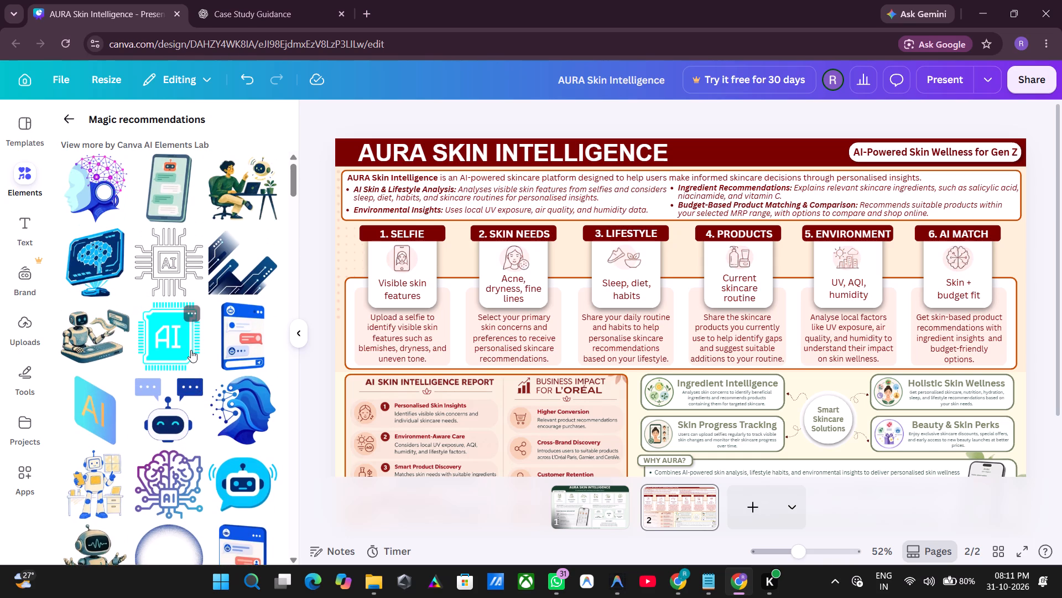
click(69, 123)
scroll(196, 319, down, 2)
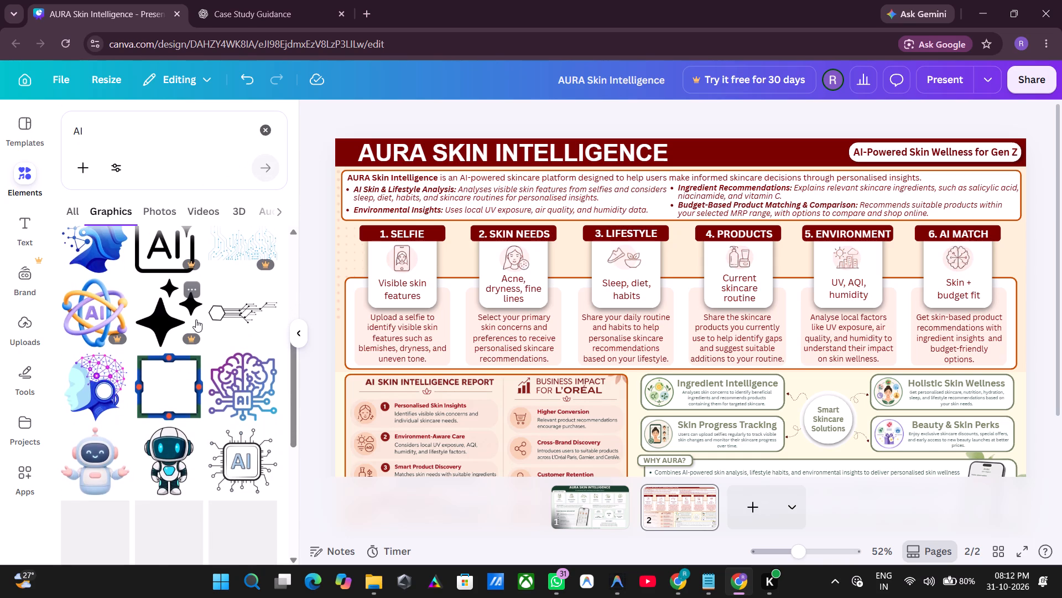
scroll(193, 328, down, 3)
scroll(200, 358, up, 4)
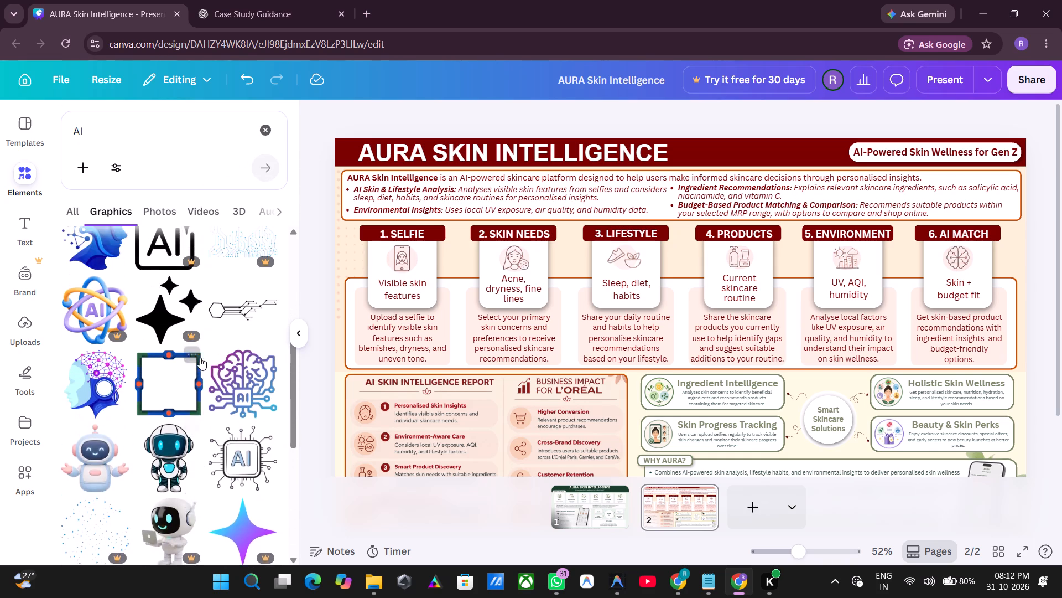
scroll(200, 358, down, 7)
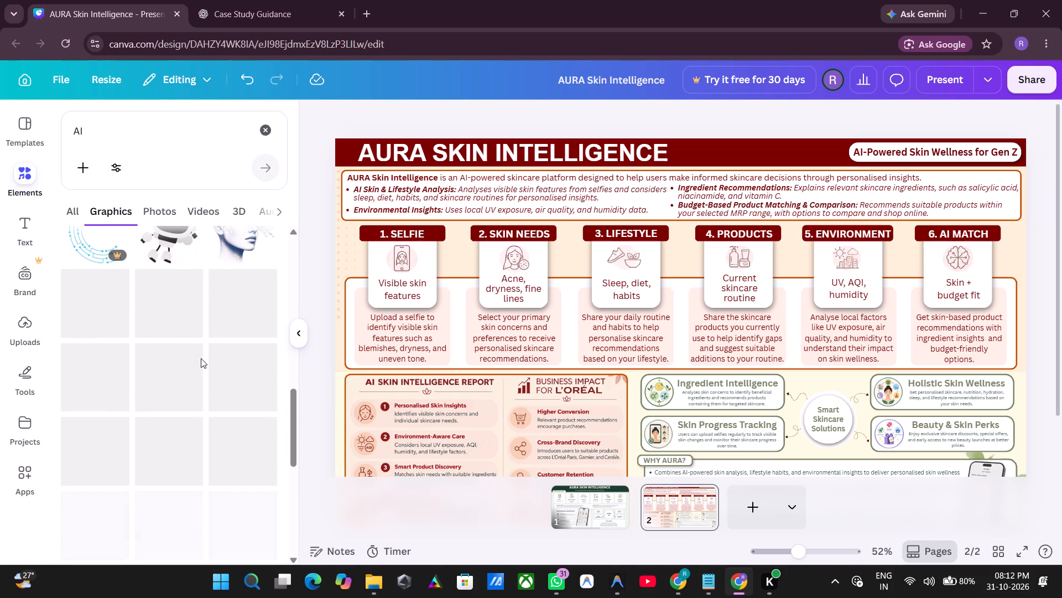
scroll(201, 358, up, 3)
scroll(193, 393, down, 2)
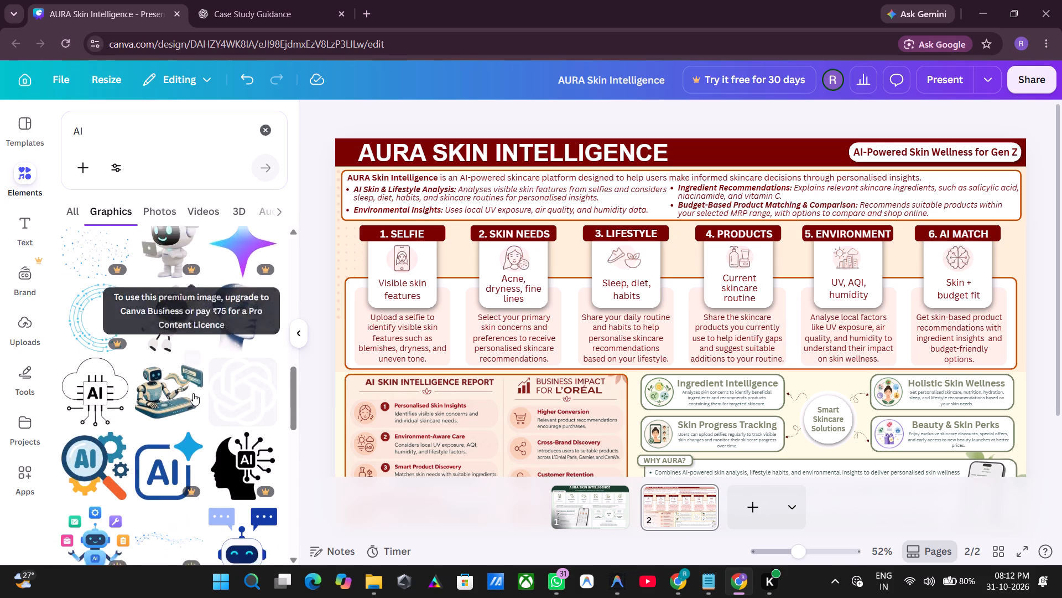
scroll(212, 414, down, 2)
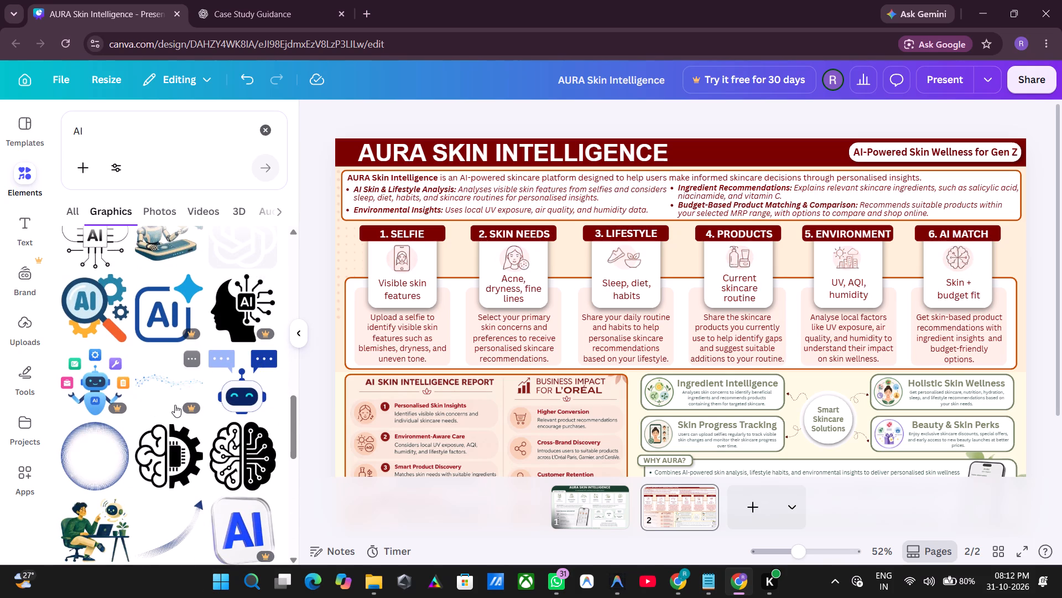
scroll(175, 405, down, 3)
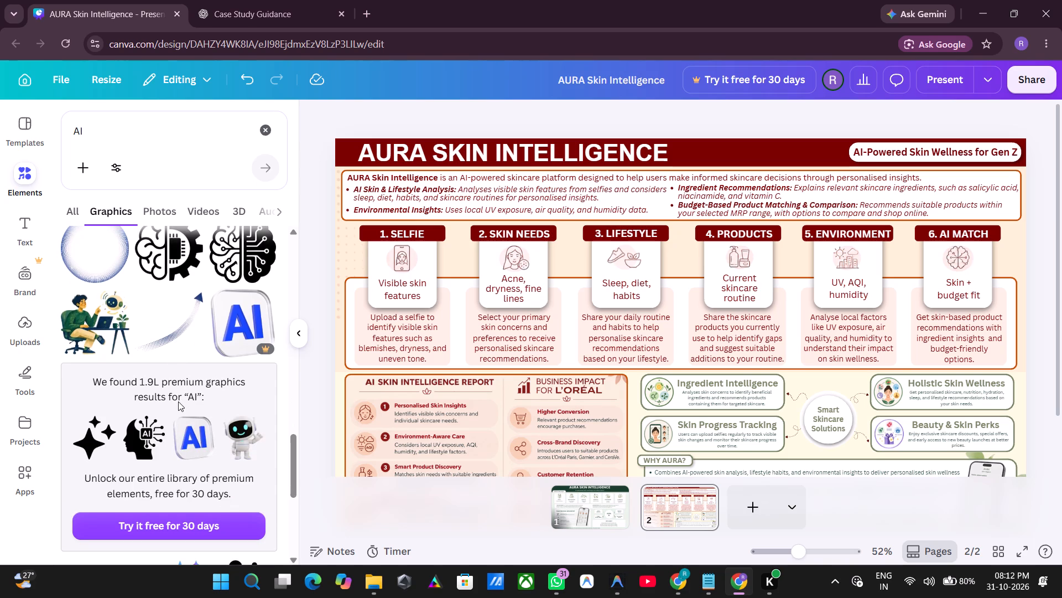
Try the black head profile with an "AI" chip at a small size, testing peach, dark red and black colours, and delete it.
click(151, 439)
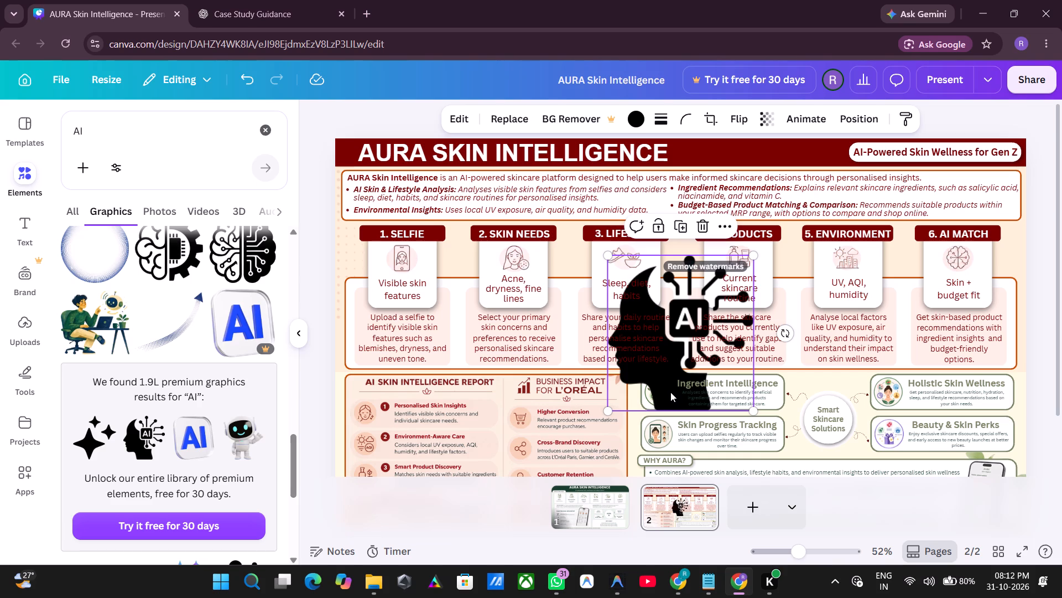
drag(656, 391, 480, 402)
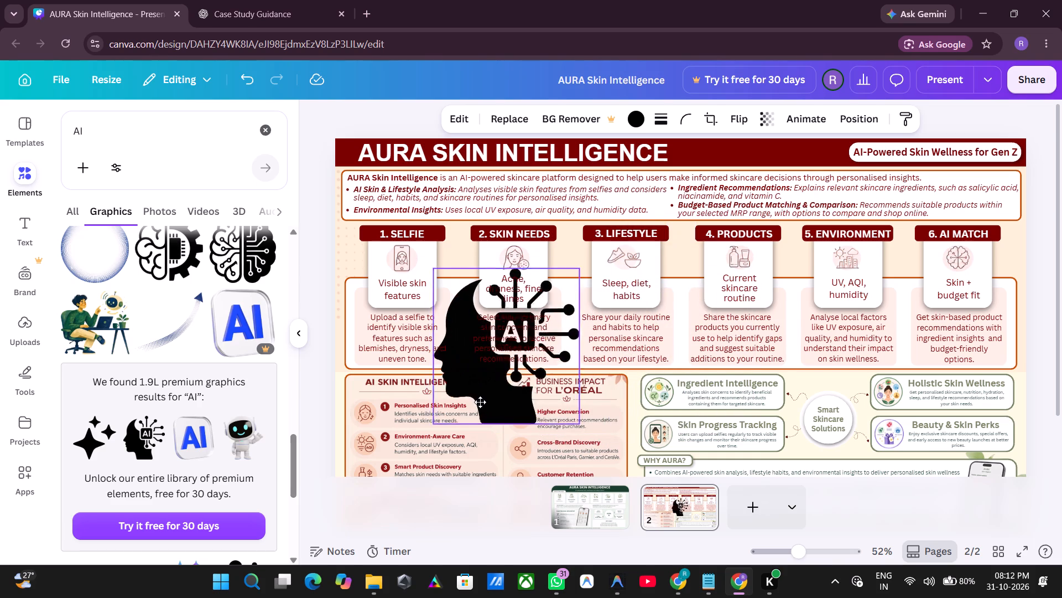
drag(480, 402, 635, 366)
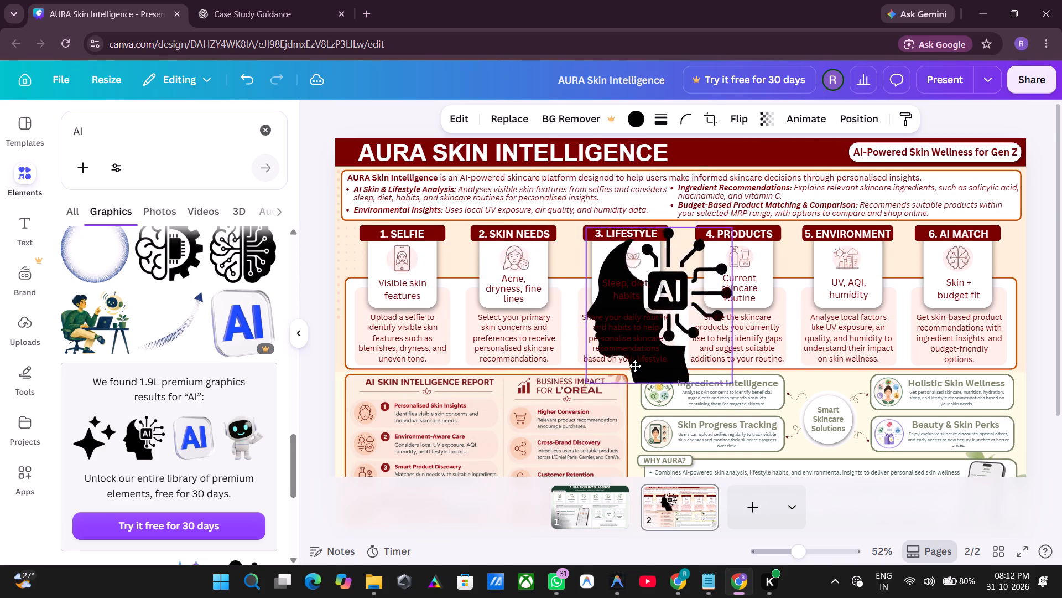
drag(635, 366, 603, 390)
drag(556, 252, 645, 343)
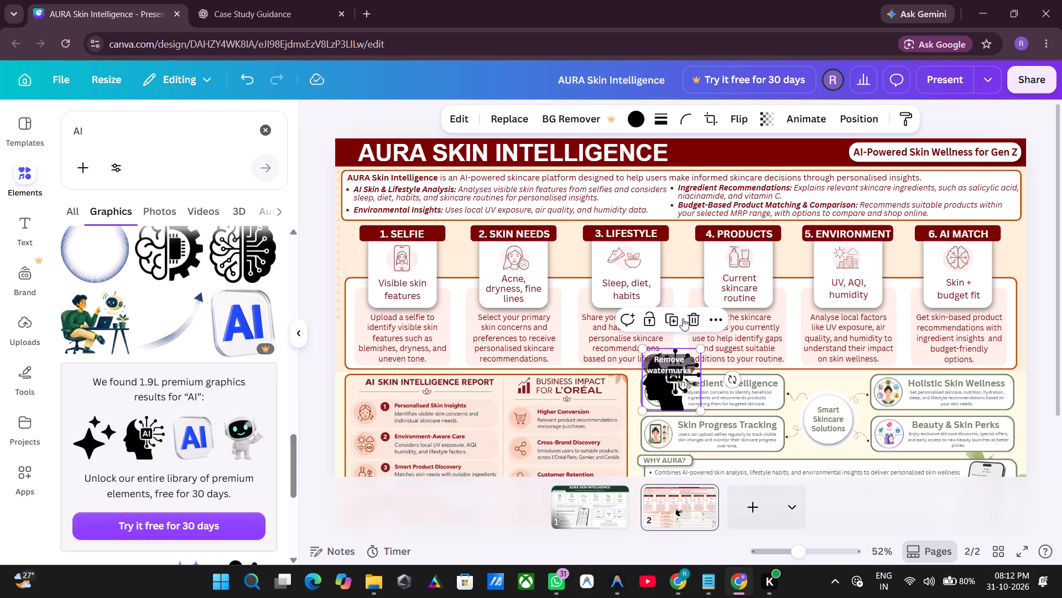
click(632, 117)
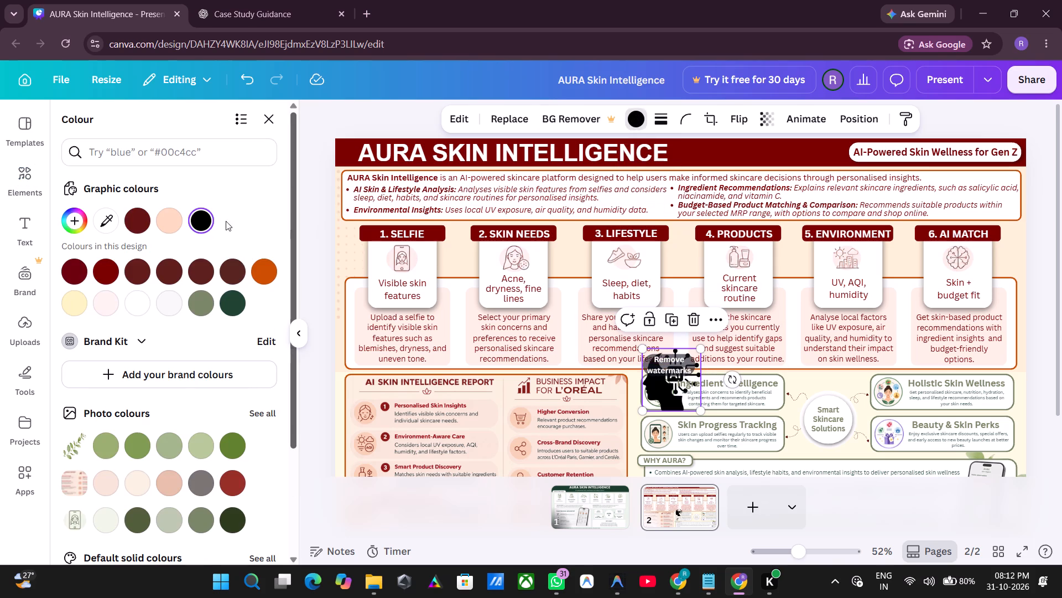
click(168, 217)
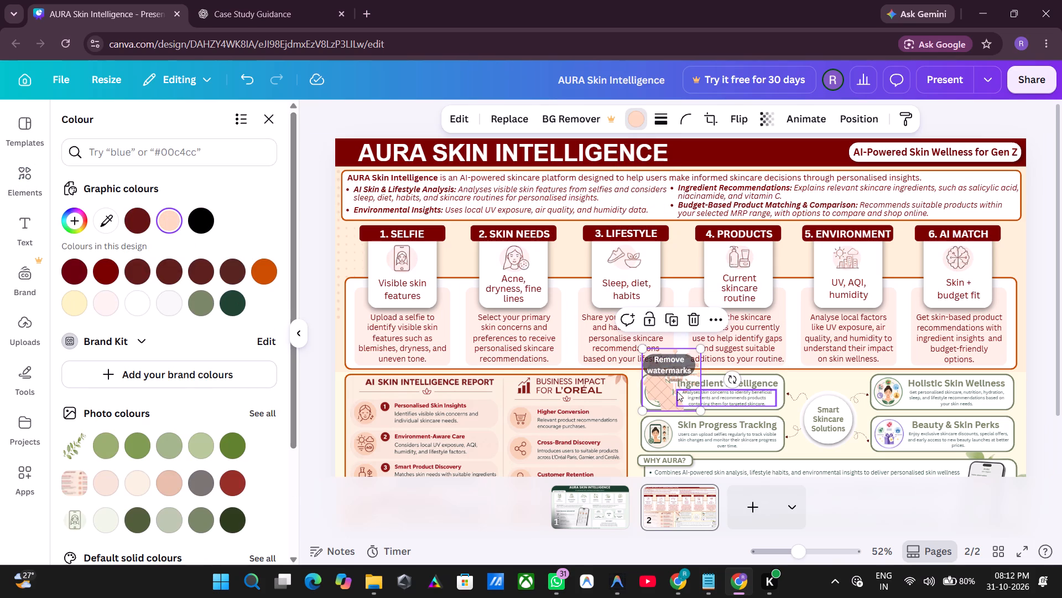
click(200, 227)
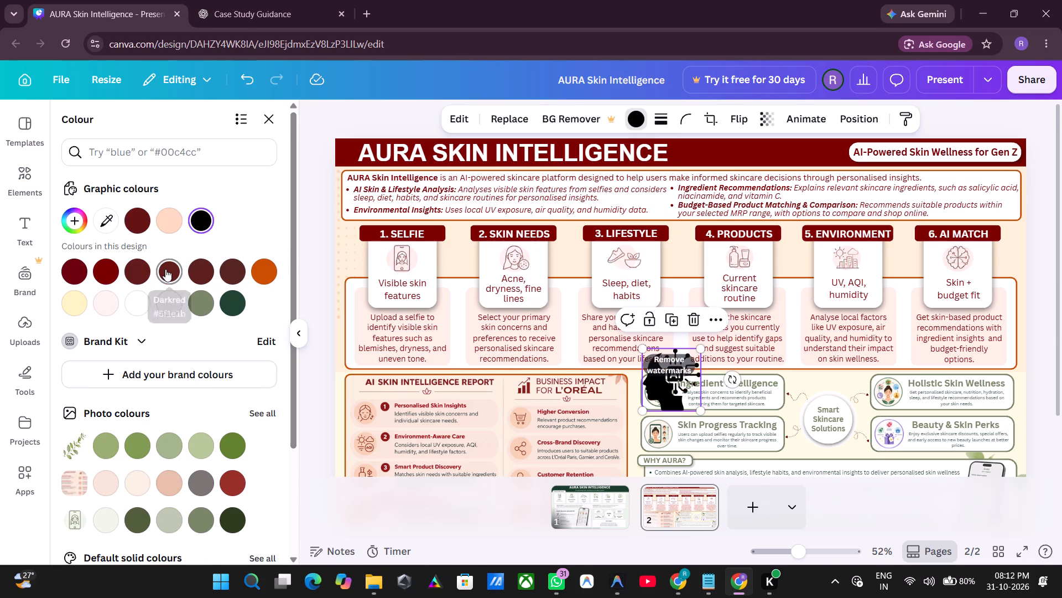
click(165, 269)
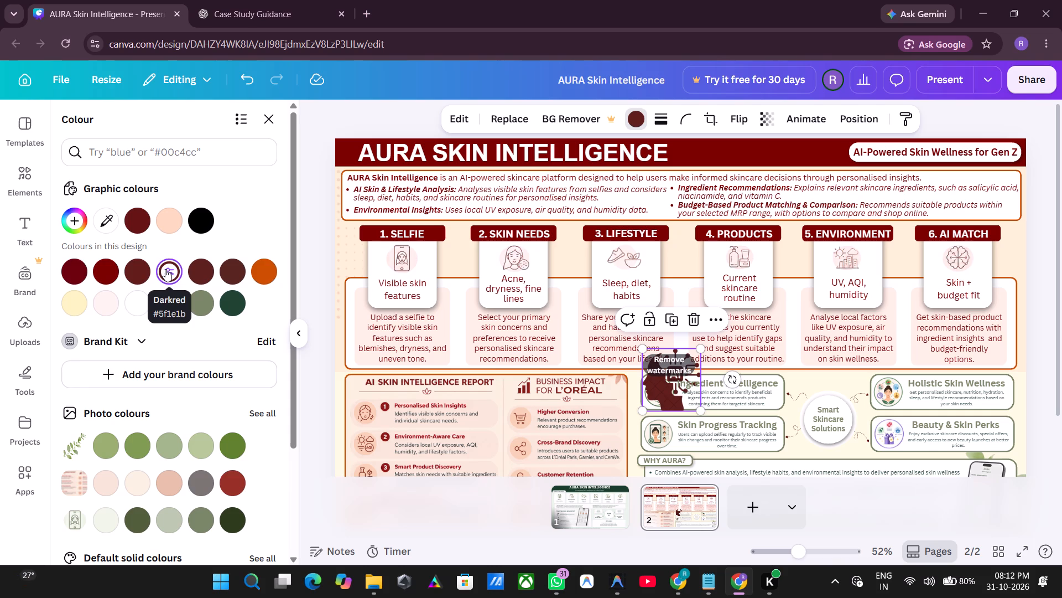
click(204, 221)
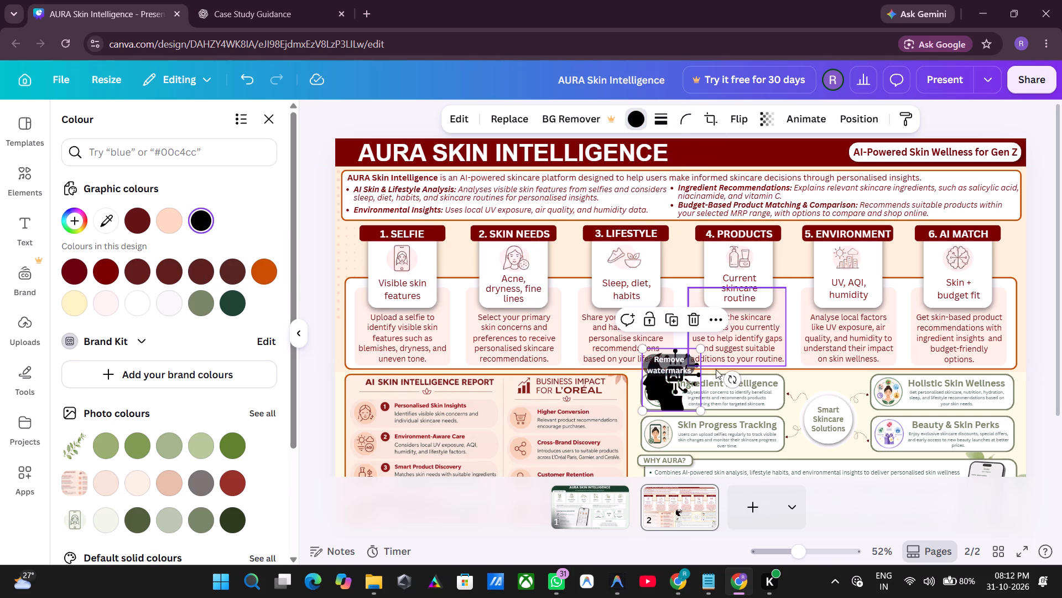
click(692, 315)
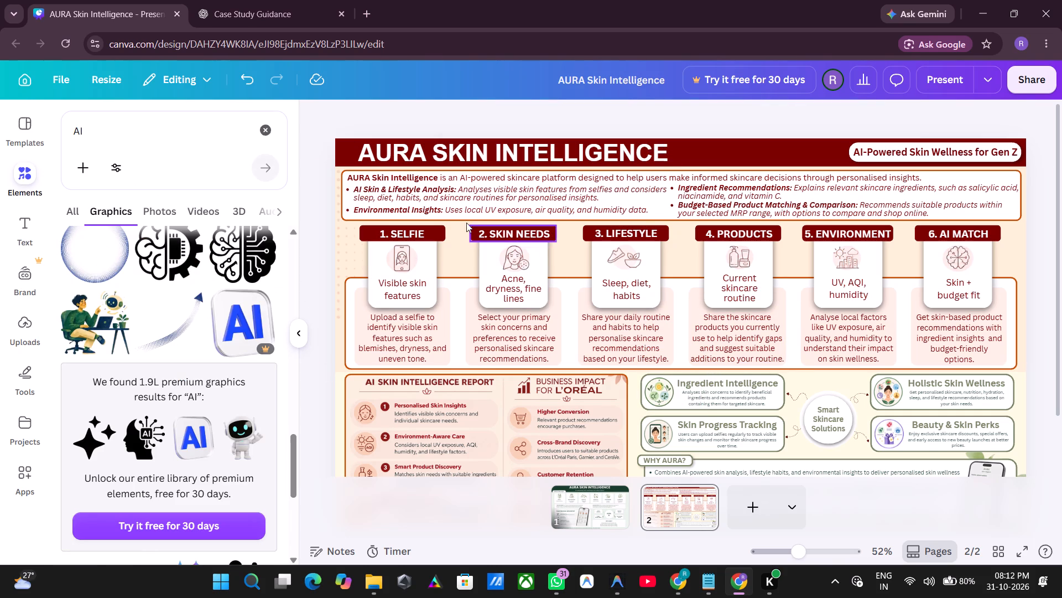
Add the black "Ai" circuit chip graphic from the results, shrink it over the intro box, and recolour it peach.
scroll(173, 328, down, 5)
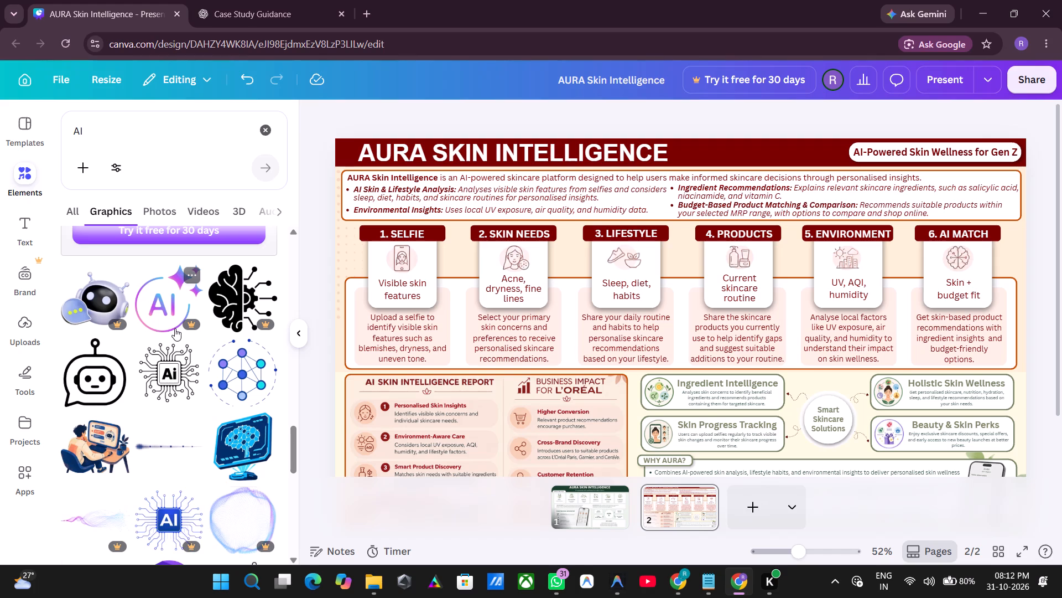
click(175, 379)
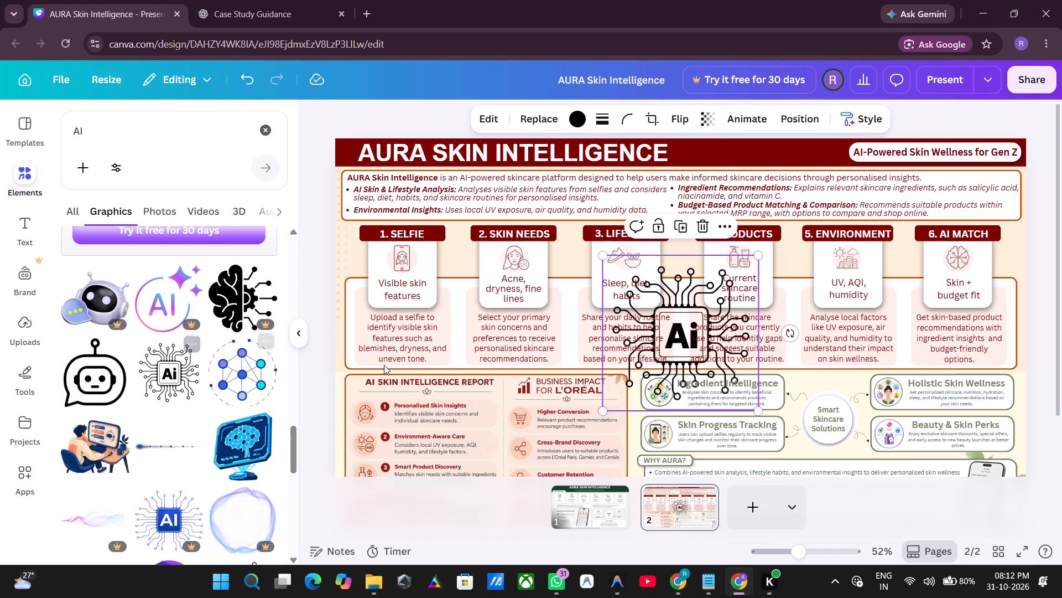
drag(679, 347, 663, 230)
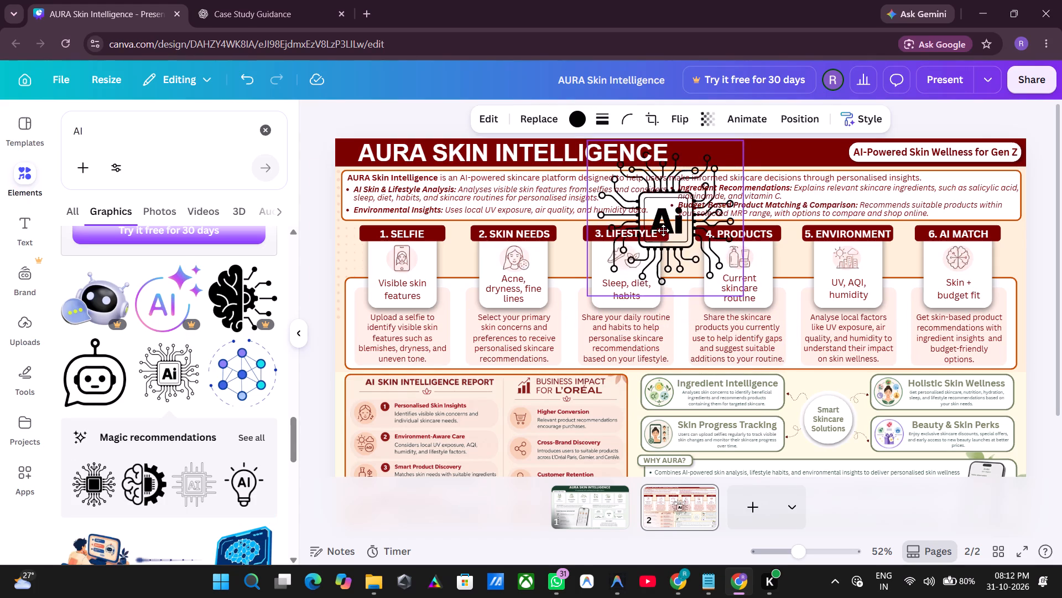
drag(663, 230, 662, 261)
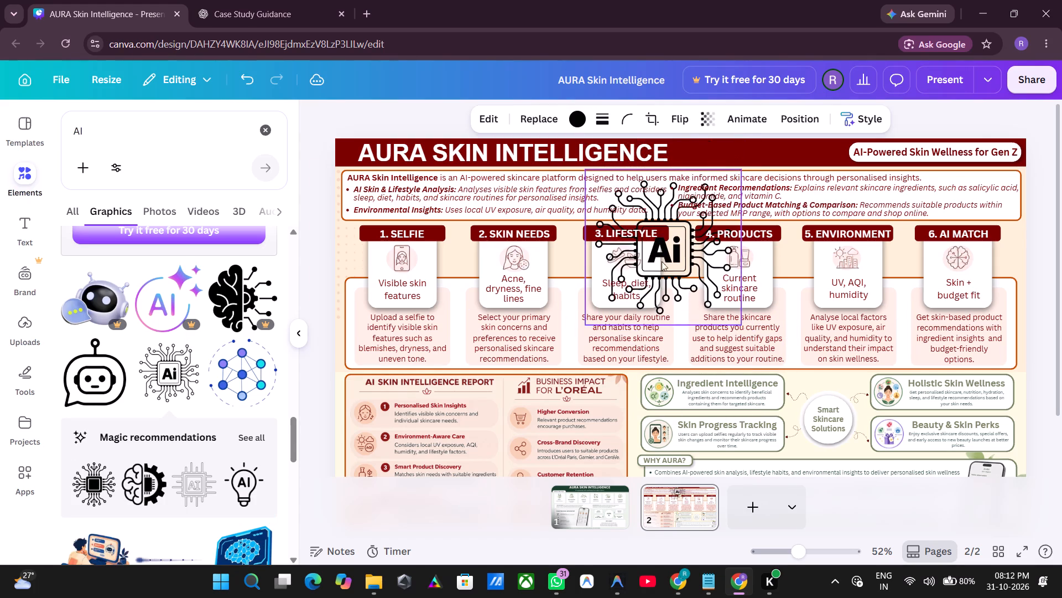
drag(742, 324, 647, 256)
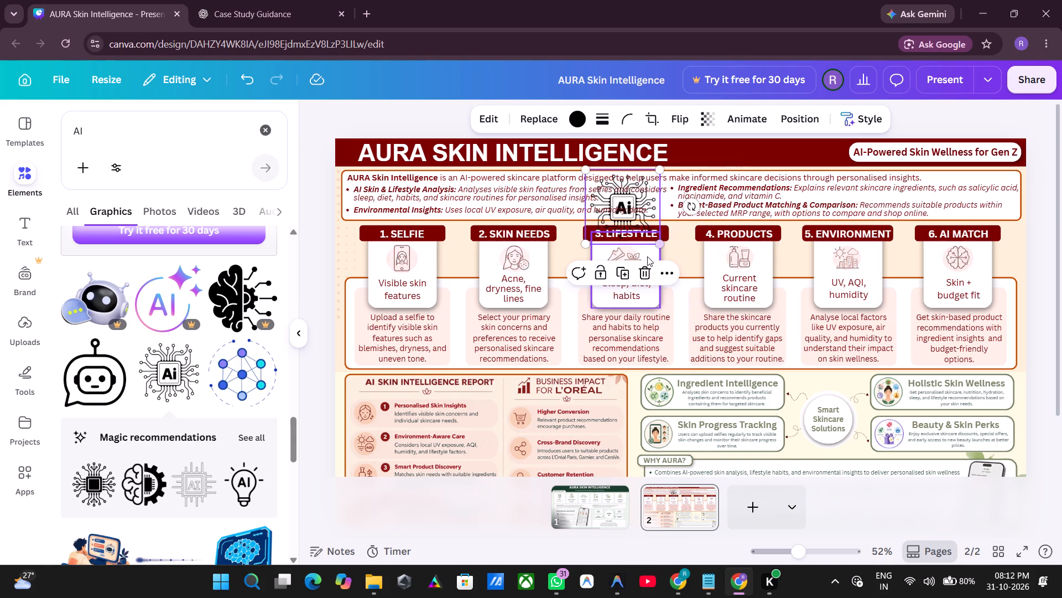
drag(660, 243, 711, 270)
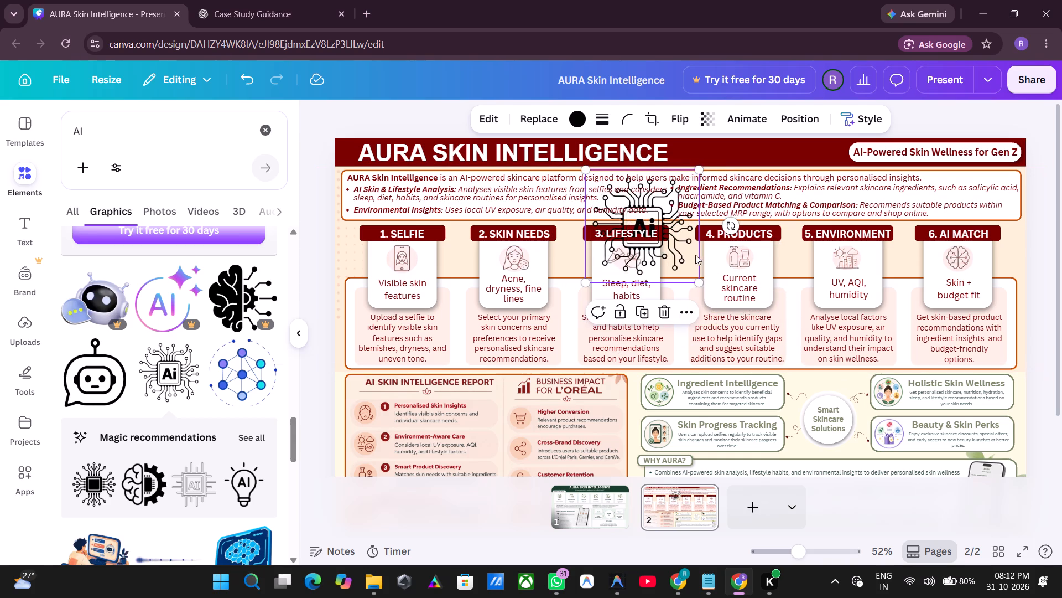
drag(684, 247, 707, 252)
click(585, 114)
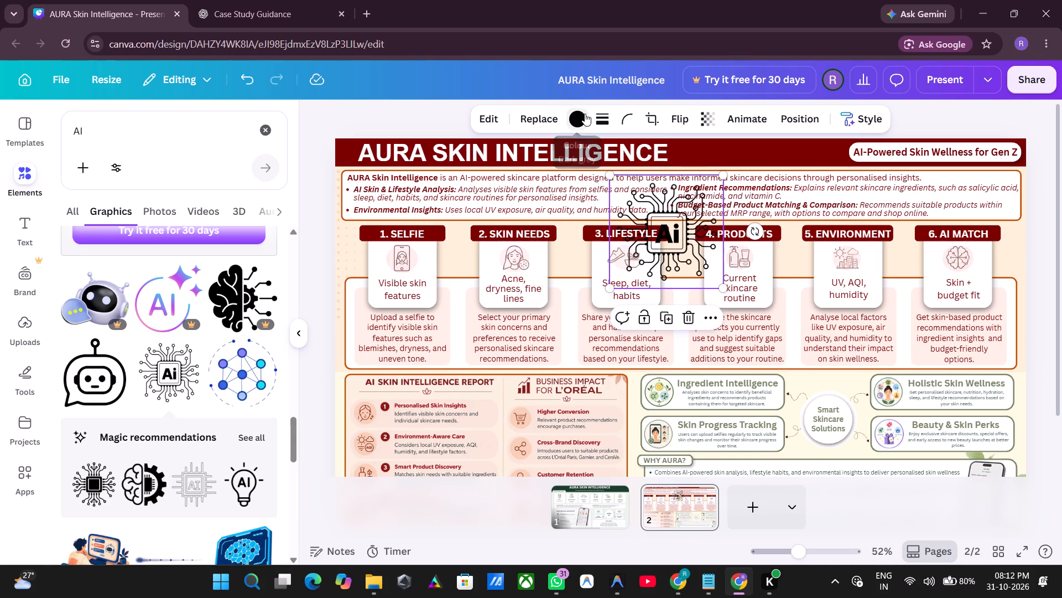
click(165, 220)
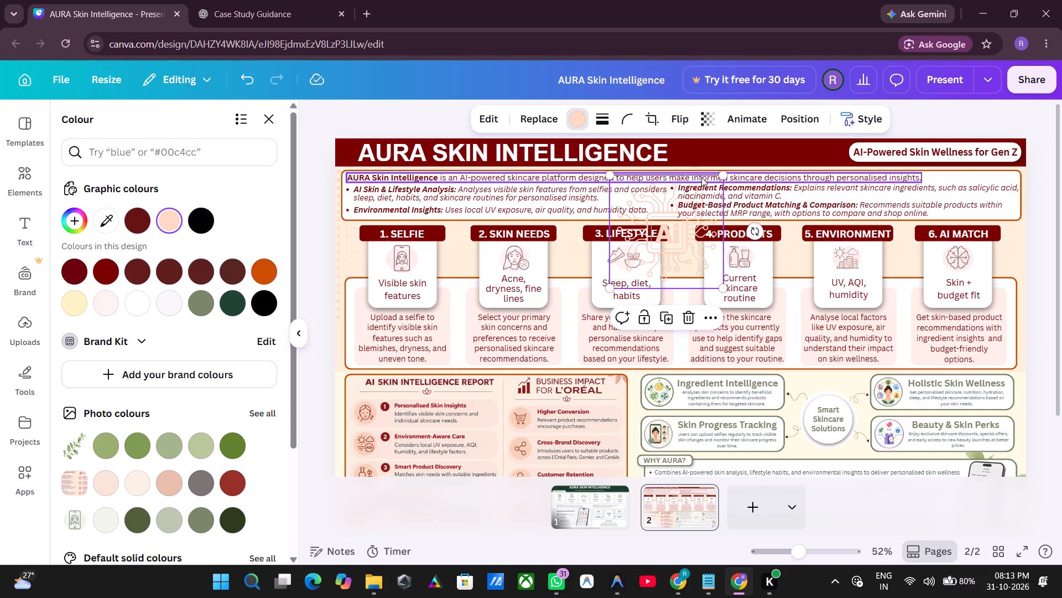
Resize the peach chip graphic to about the intro box's height and place it between the two bullet columns.
drag(696, 272, 692, 288)
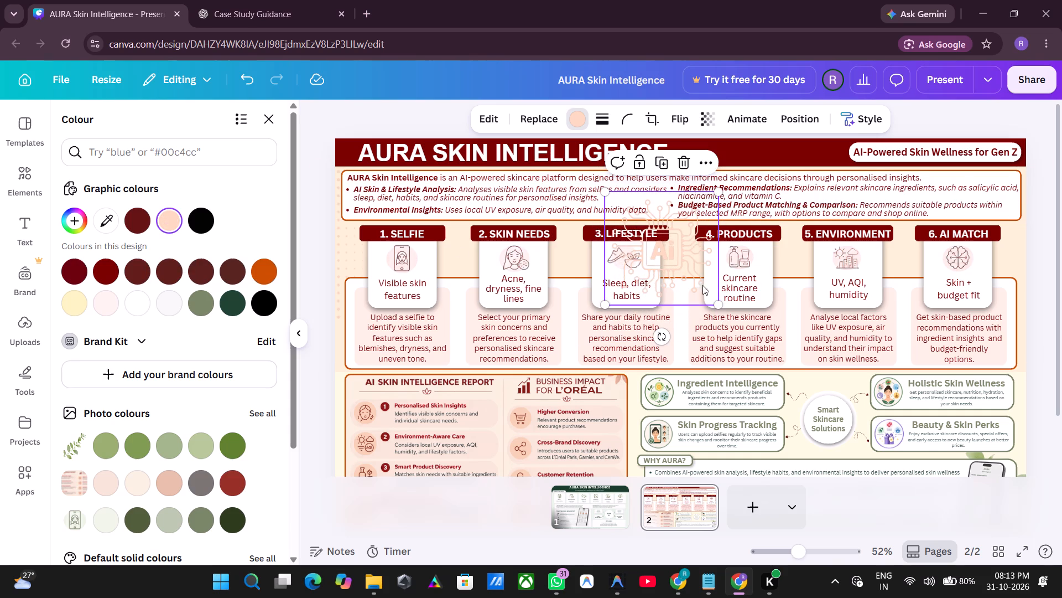
drag(718, 305, 850, 402)
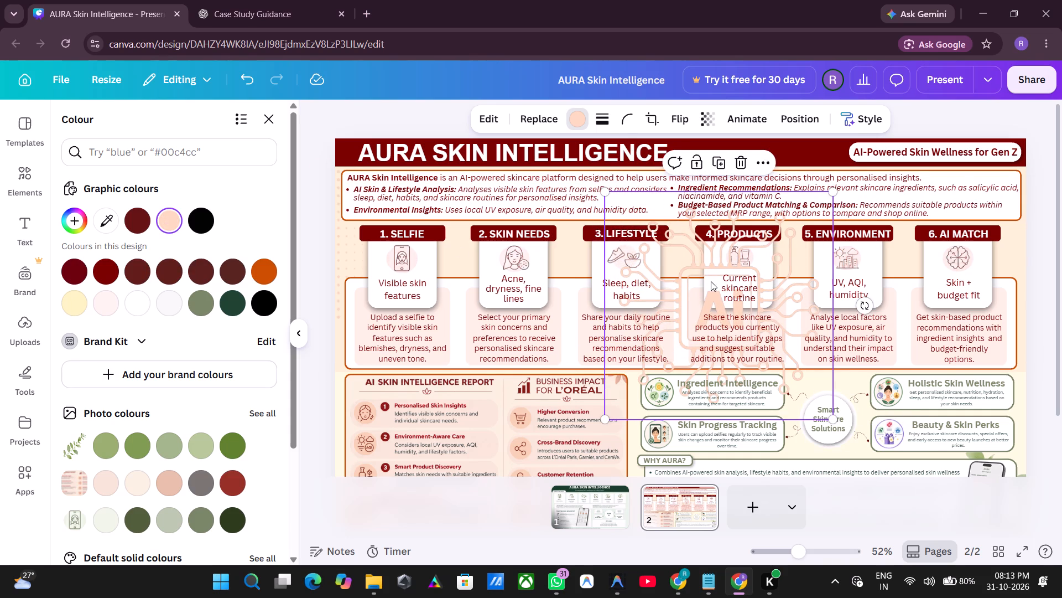
drag(685, 259, 611, 161)
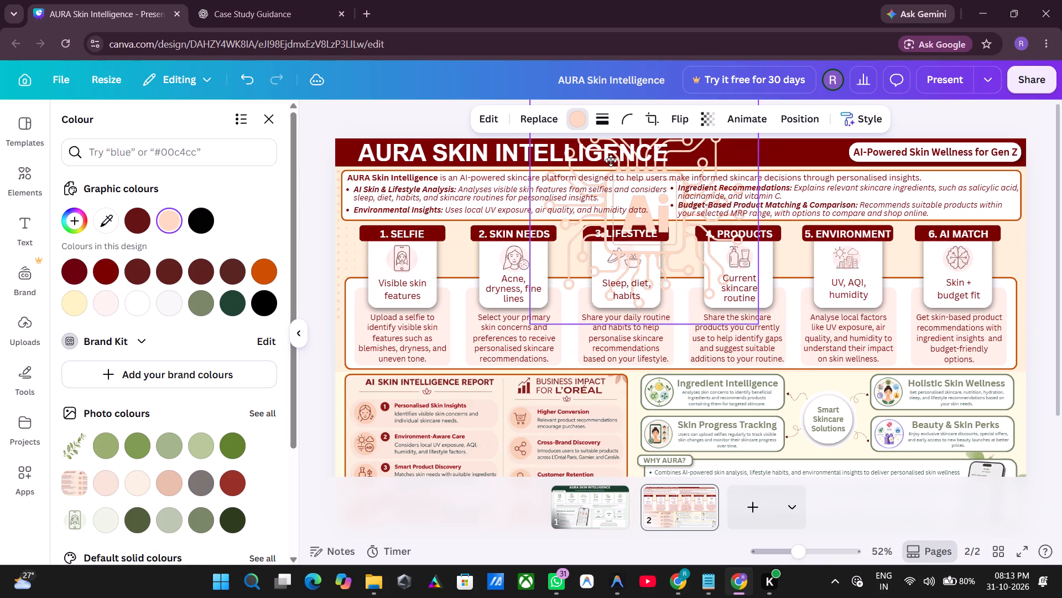
drag(611, 161, 611, 167)
drag(763, 326, 655, 230)
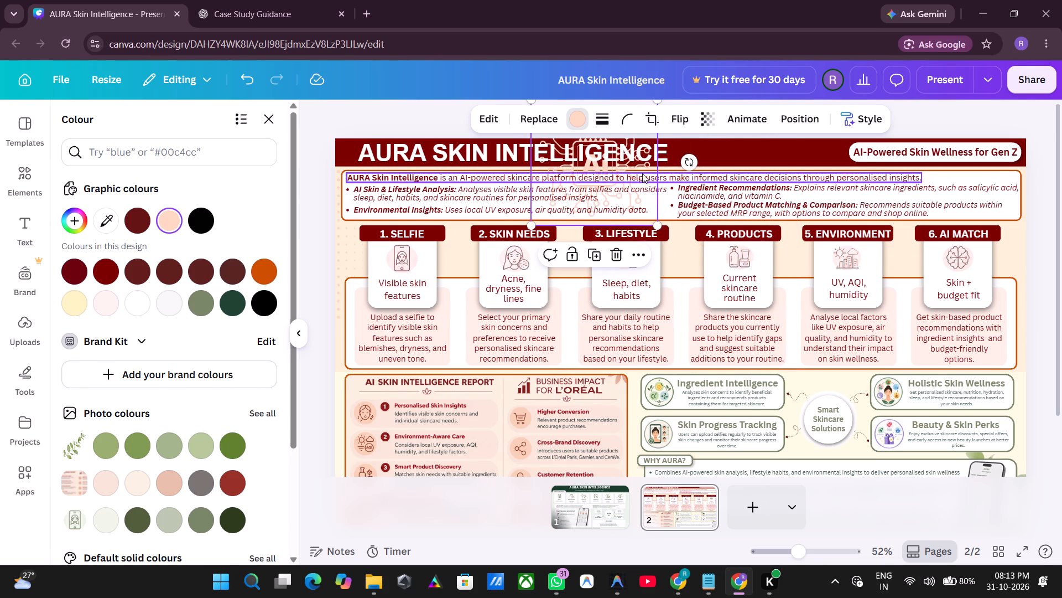
drag(644, 165, 694, 196)
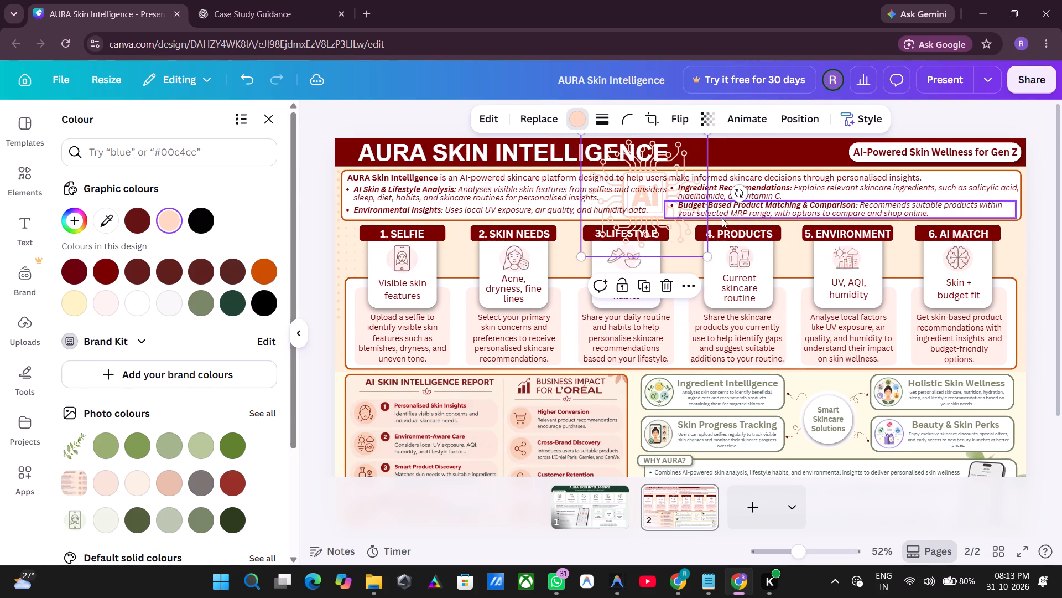
drag(711, 260, 632, 208)
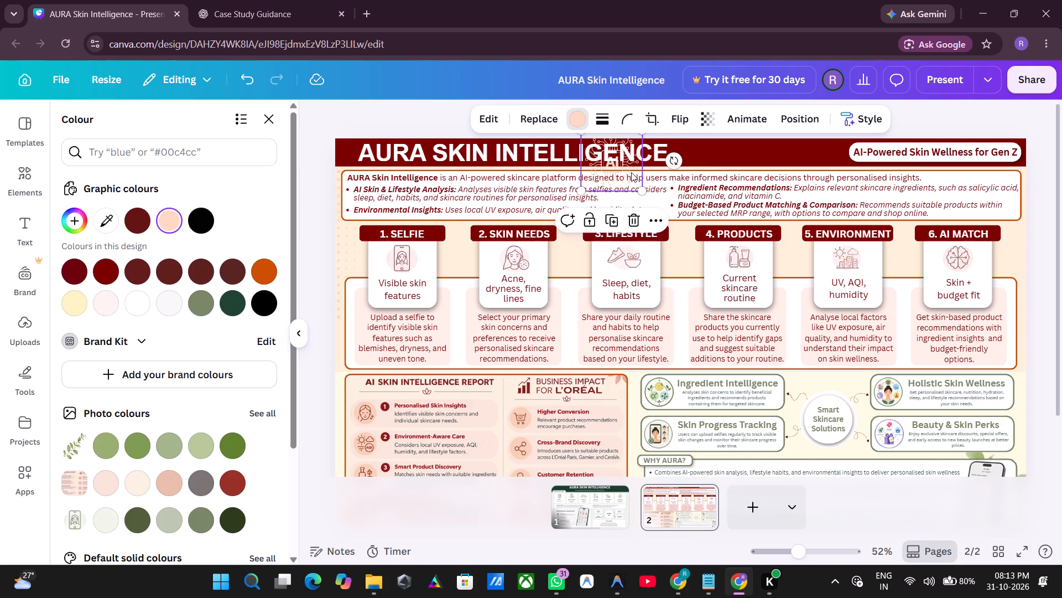
drag(634, 166, 665, 202)
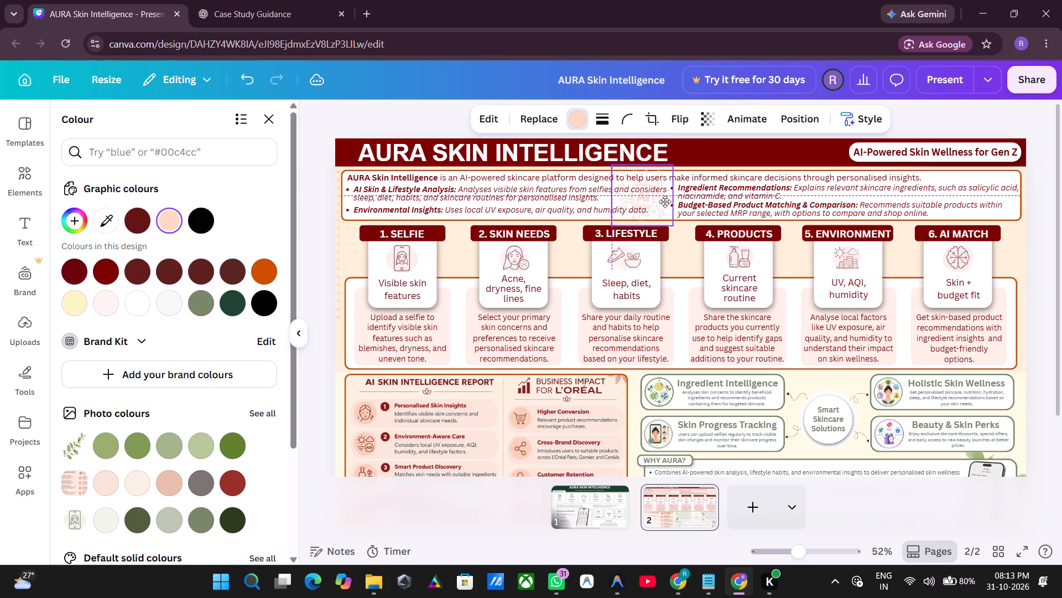
drag(665, 202, 662, 202)
drag(669, 226, 662, 219)
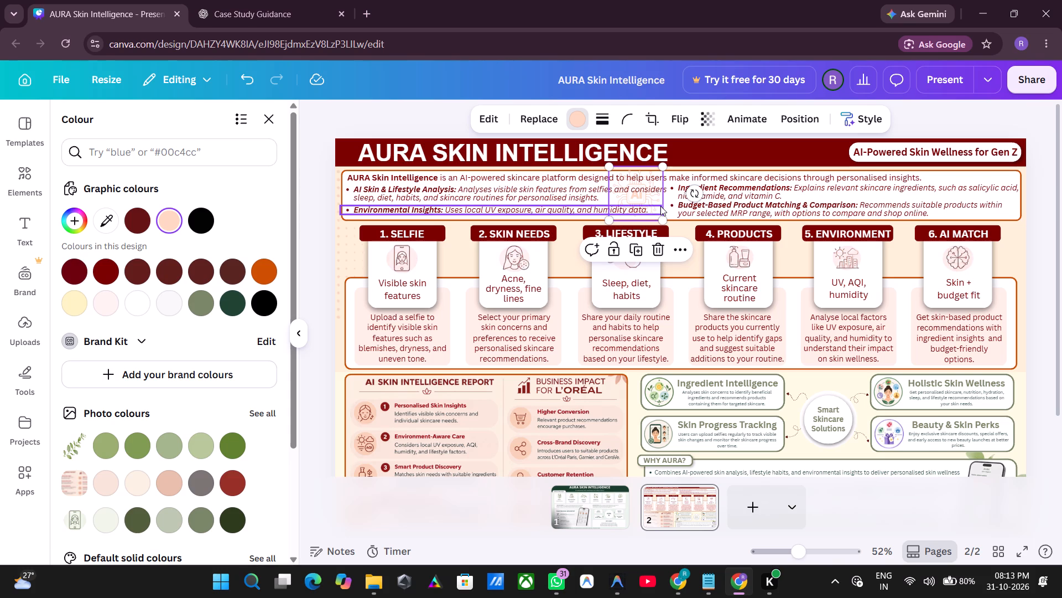
drag(662, 204, 667, 207)
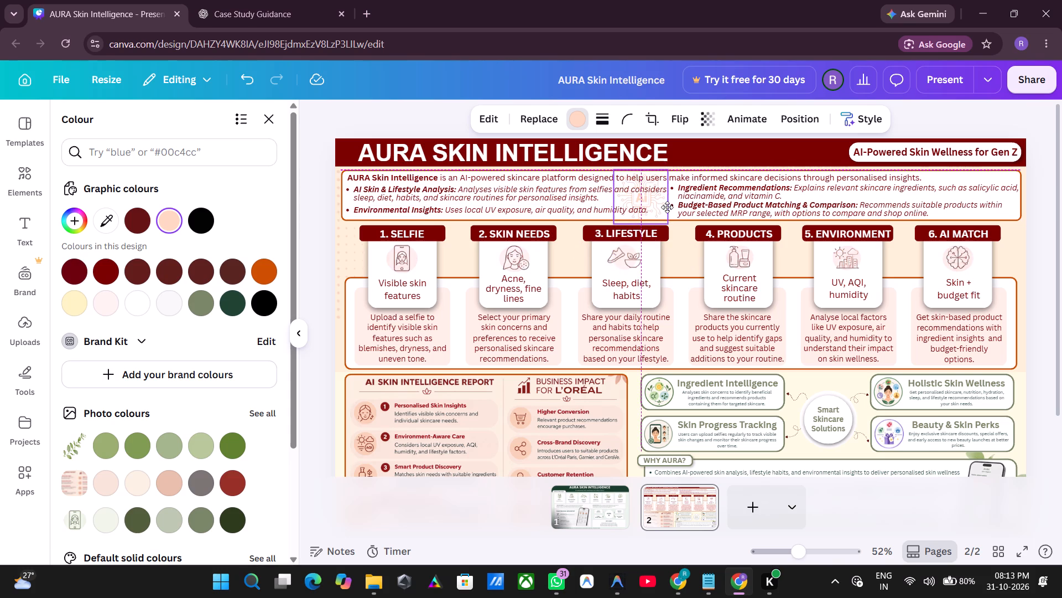
drag(667, 207, 670, 207)
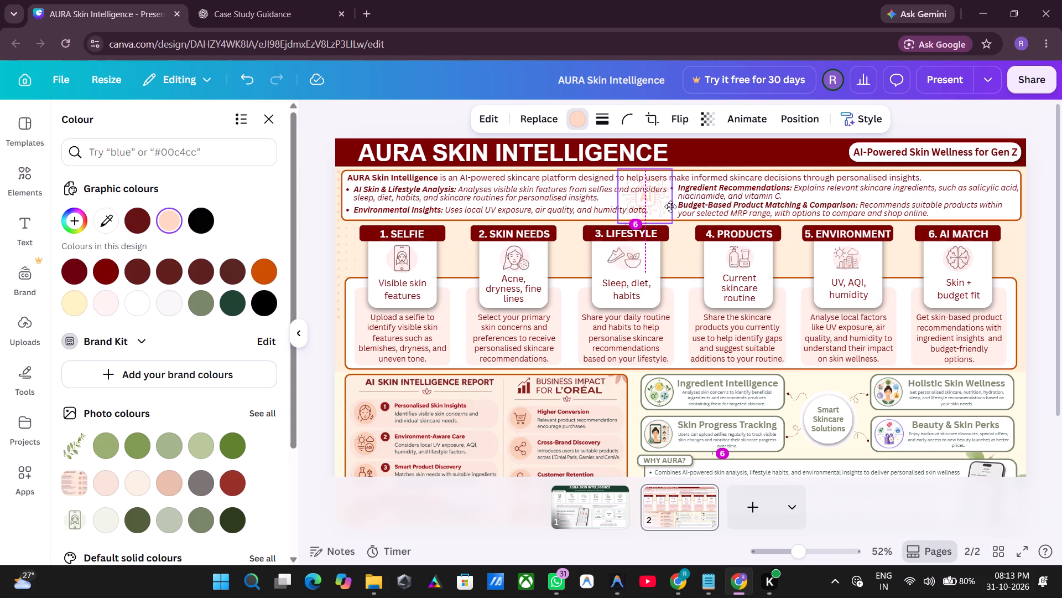
drag(670, 207, 668, 204)
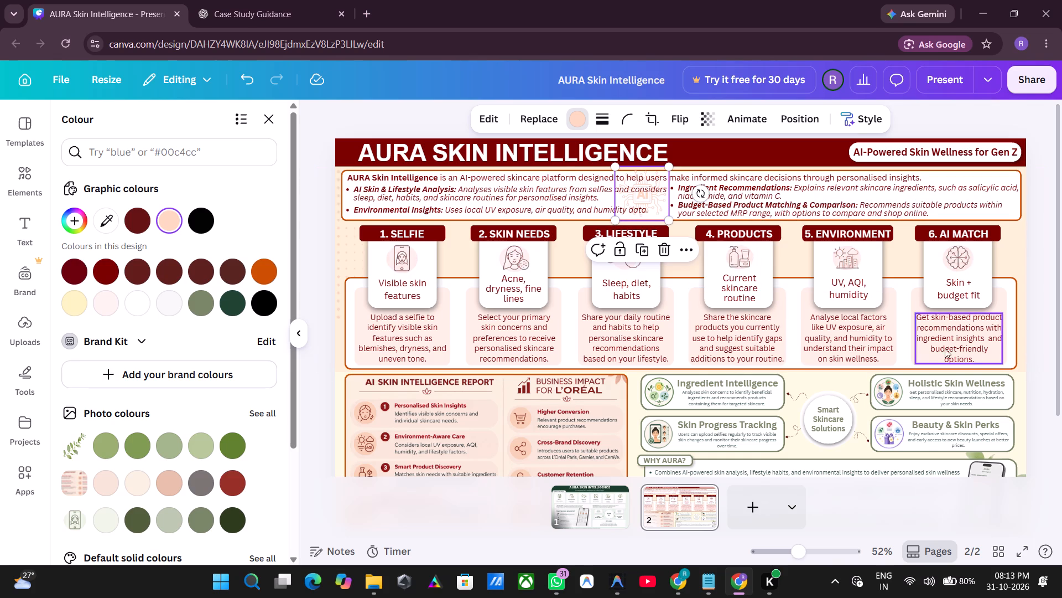
Fine-tune the chip graphic's position between the bullet columns and enlarge it to about 155 px square.
ctrl+scroll(610, 286, up, 4)
ctrl+scroll(718, 267, up, 4)
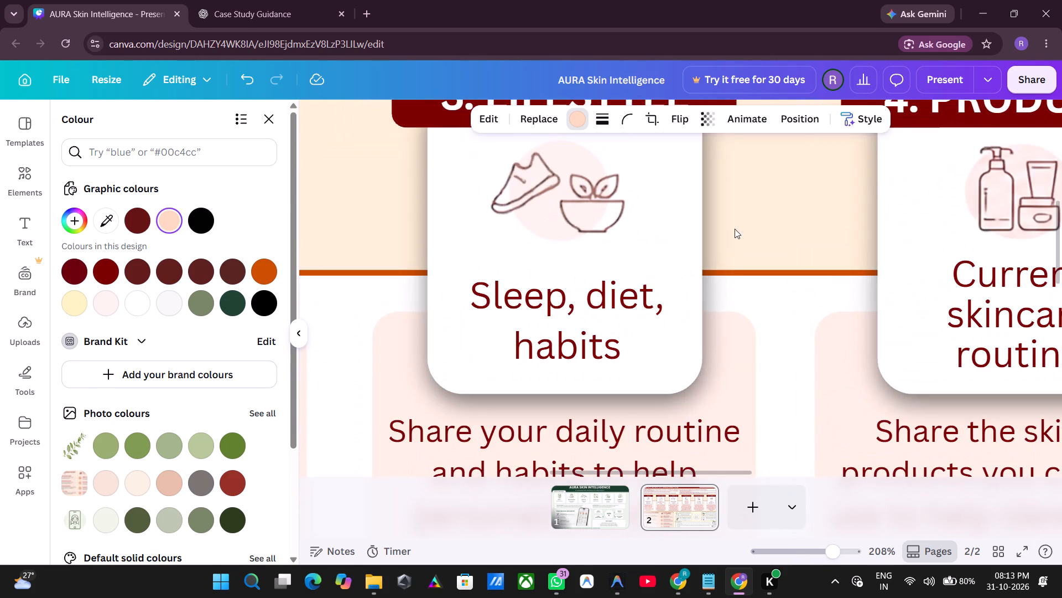
middle_drag(735, 225, 771, 585)
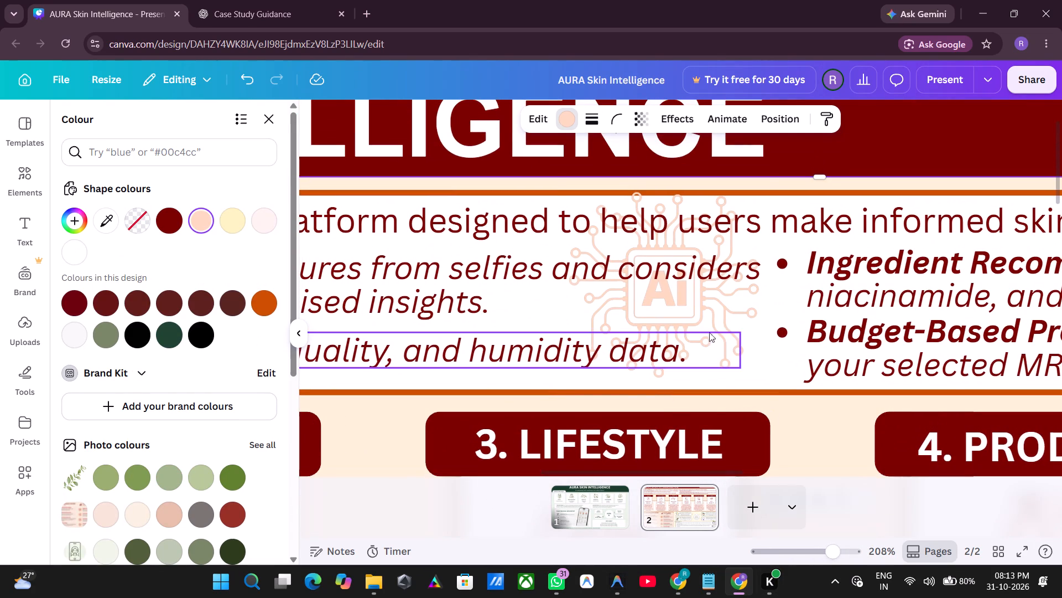
click(722, 321)
drag(722, 320, 732, 331)
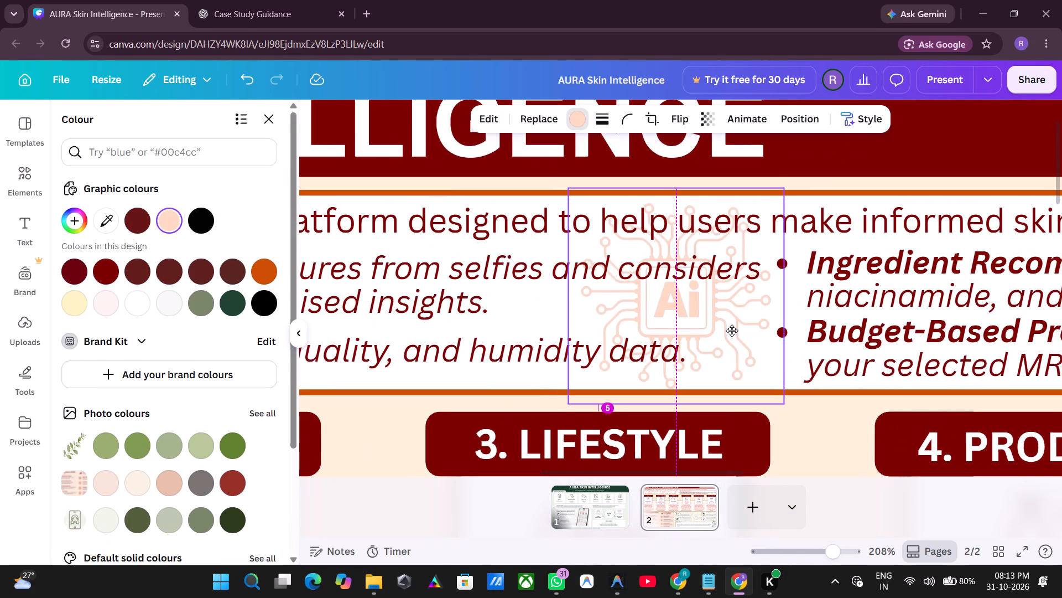
drag(732, 331, 745, 333)
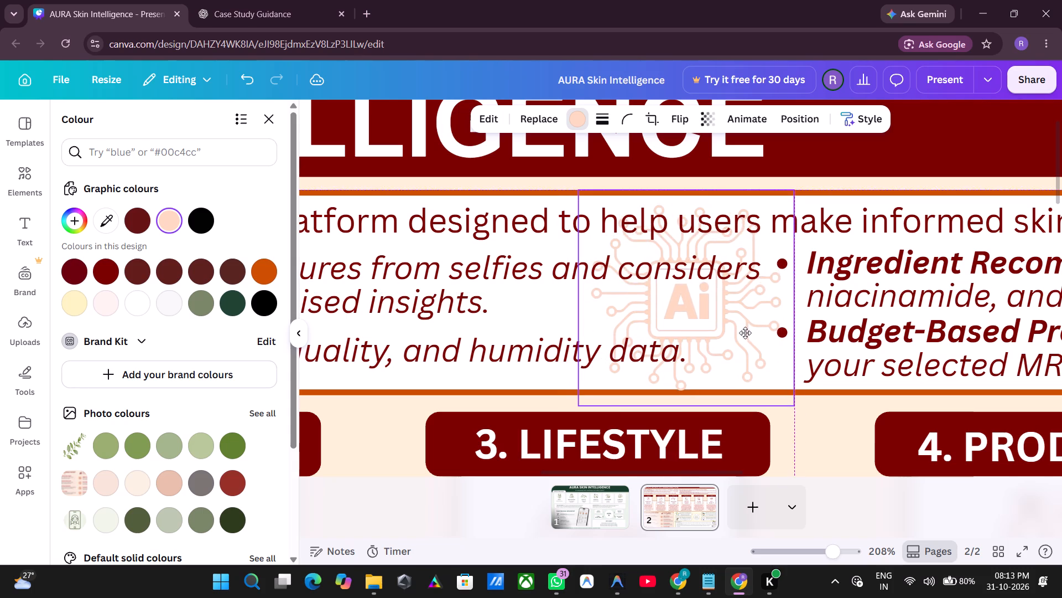
drag(745, 333, 739, 329)
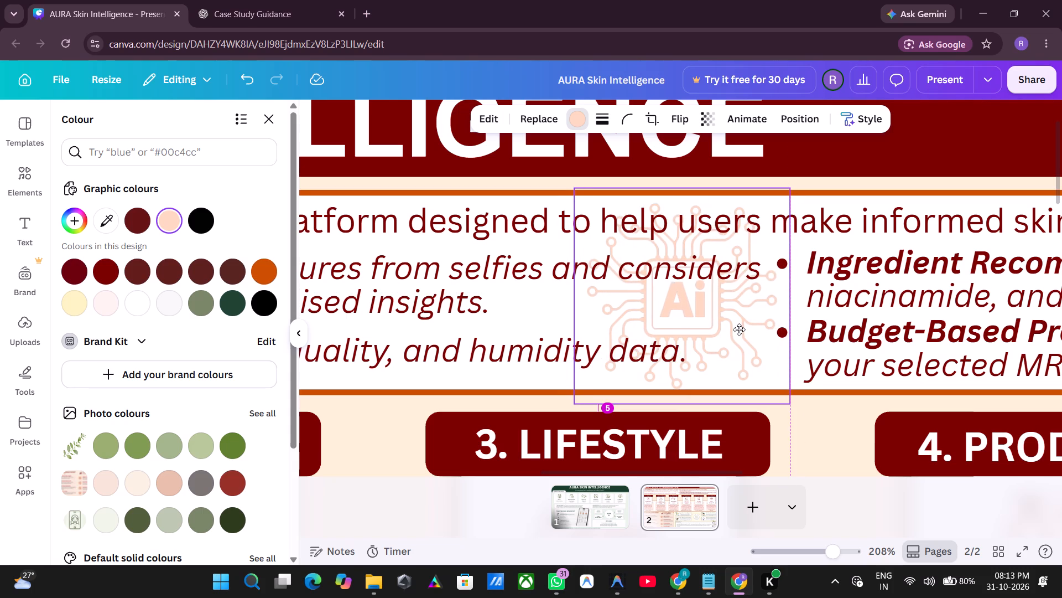
drag(739, 329, 738, 326)
drag(790, 399, 800, 400)
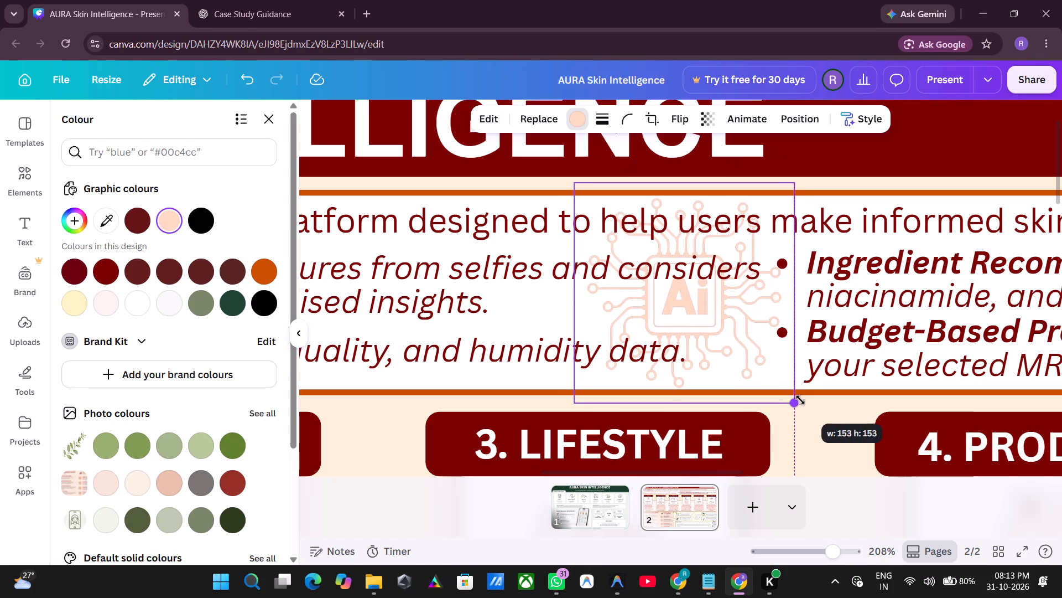
drag(800, 400, 802, 400)
click(751, 381)
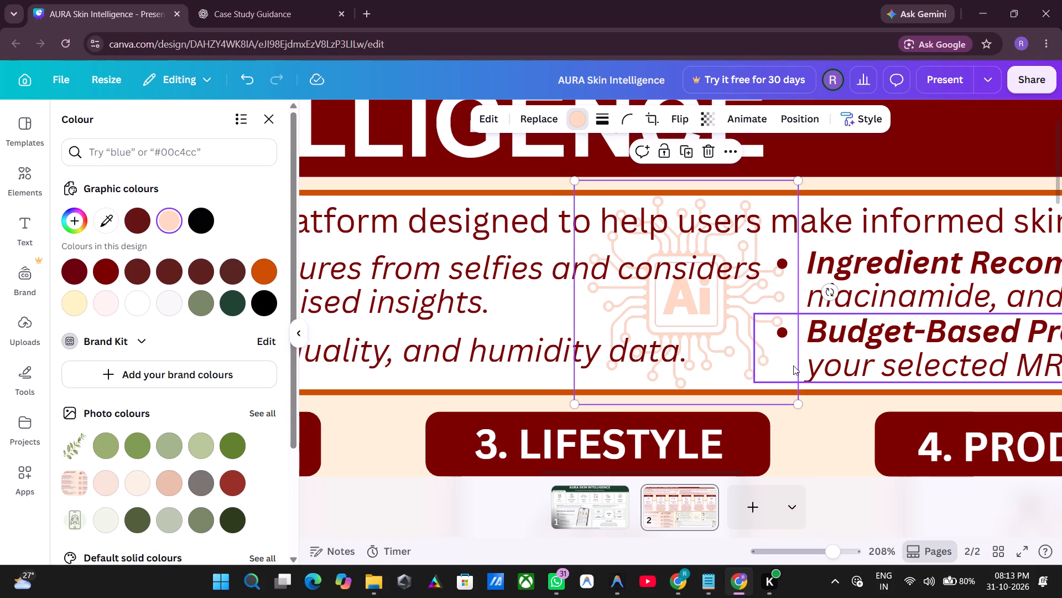
Send the chip graphic to the back, then bring it forward three levels so it sits between the box background and the text.
click(797, 116)
click(200, 233)
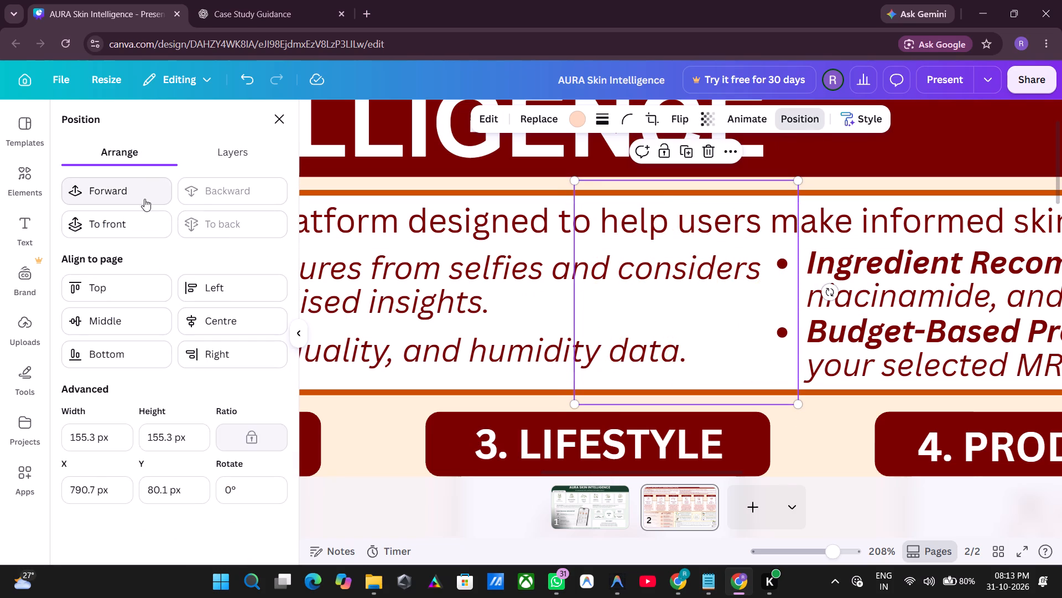
click(142, 198)
click(142, 198)
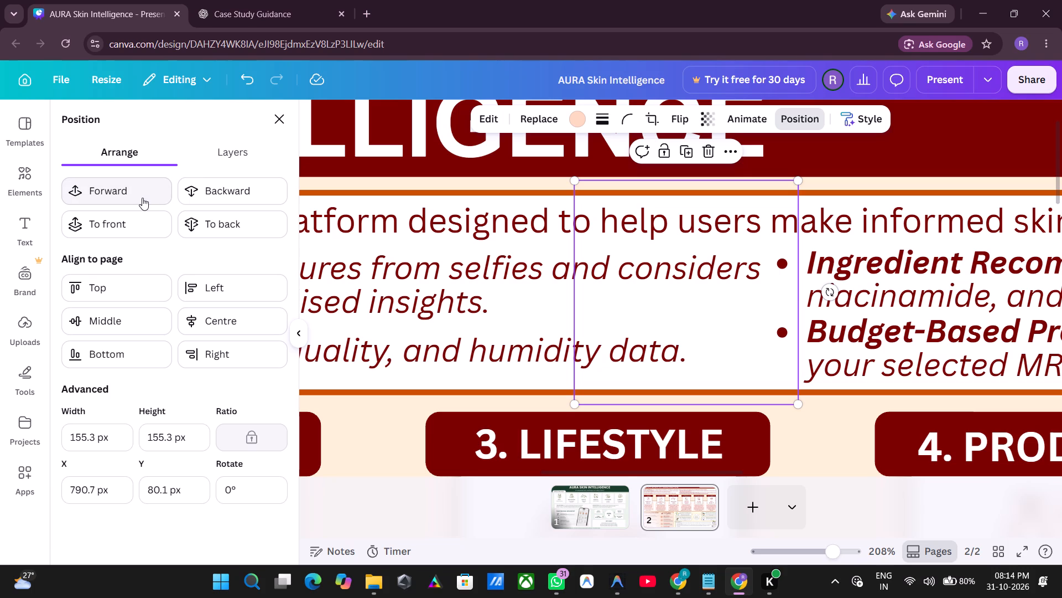
click(142, 198)
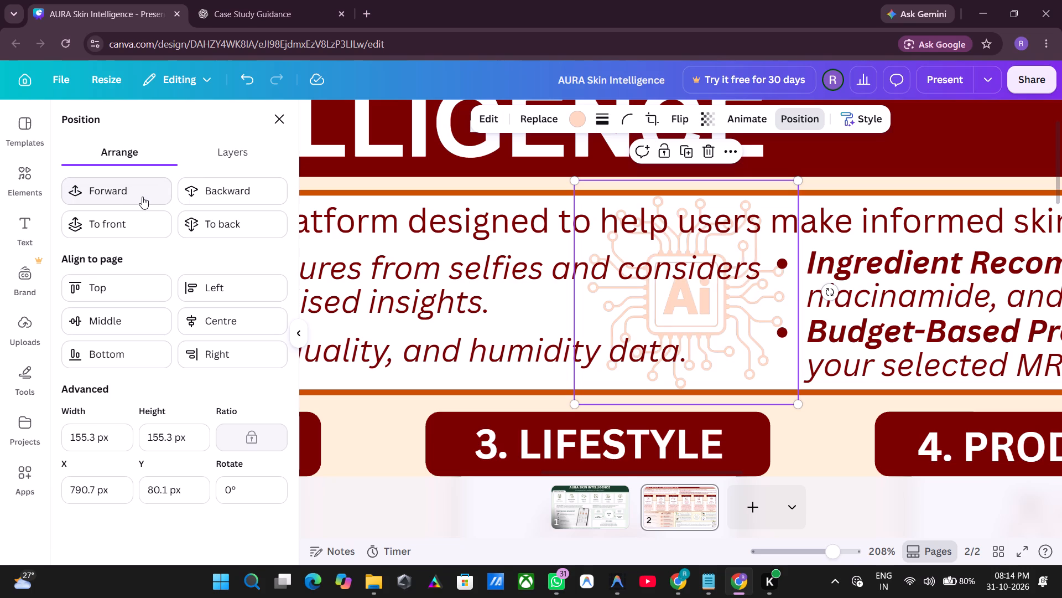
Try dark red #7a0000 and a deeper maroon on the chip graphic, then apply the very pale peach photo colour.
click(580, 122)
click(107, 280)
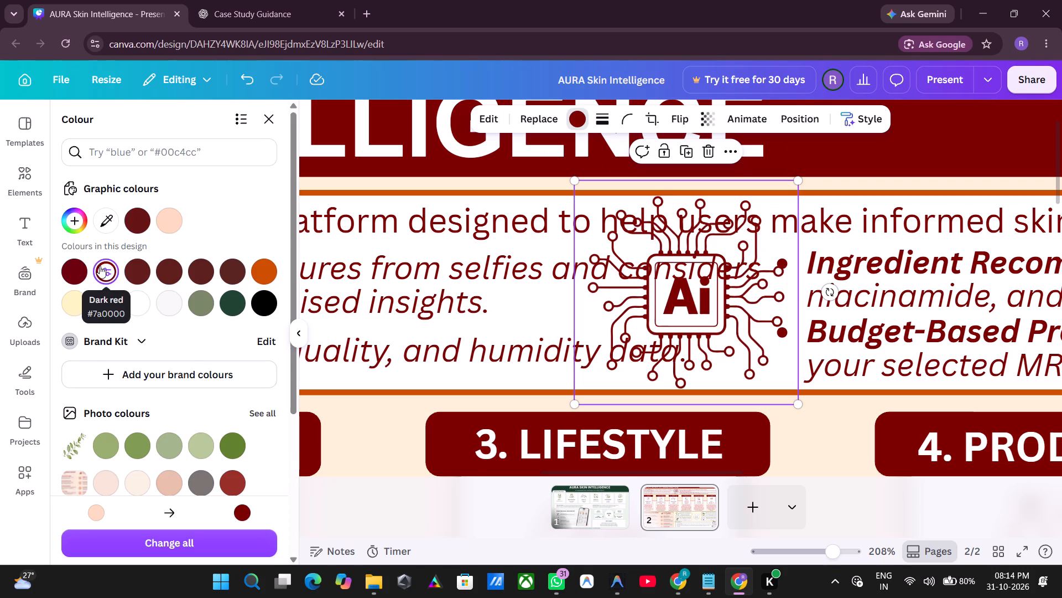
click(79, 265)
scroll(219, 357, down, 2)
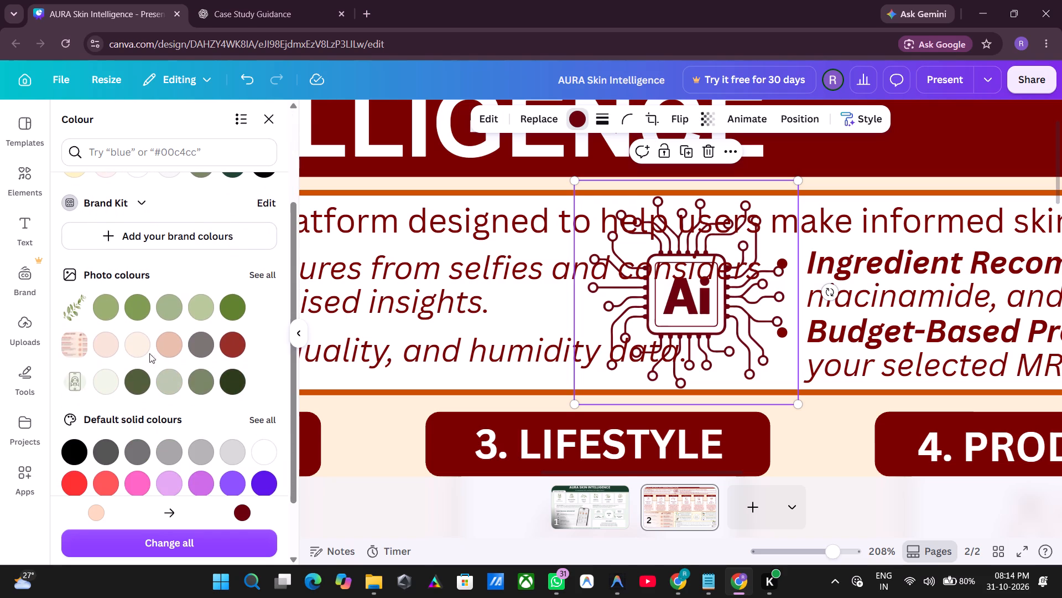
click(137, 347)
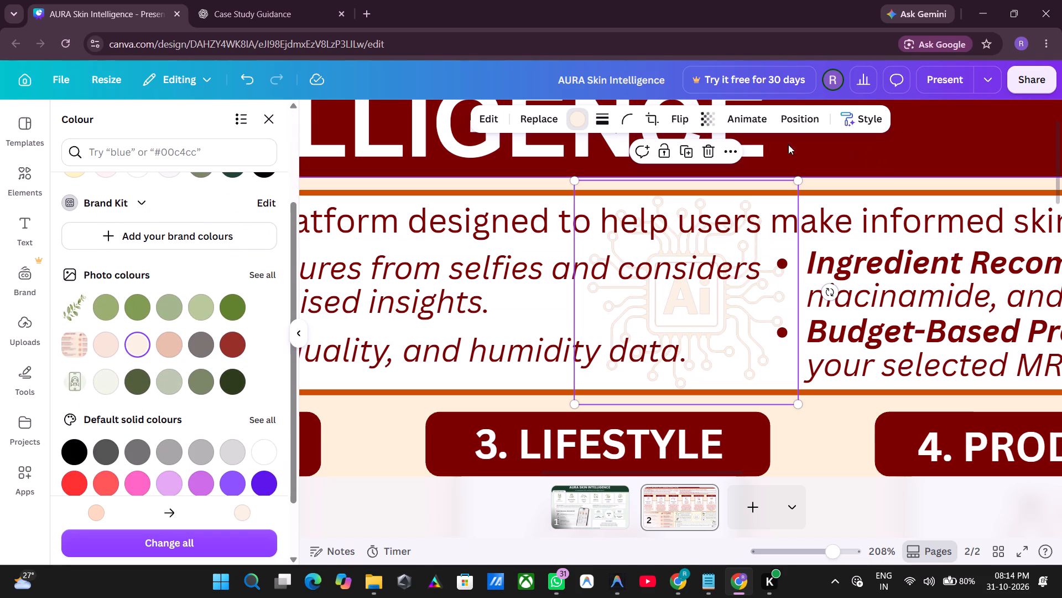
Set the chip graphic's transparency to 74.
click(710, 128)
drag(735, 179, 721, 192)
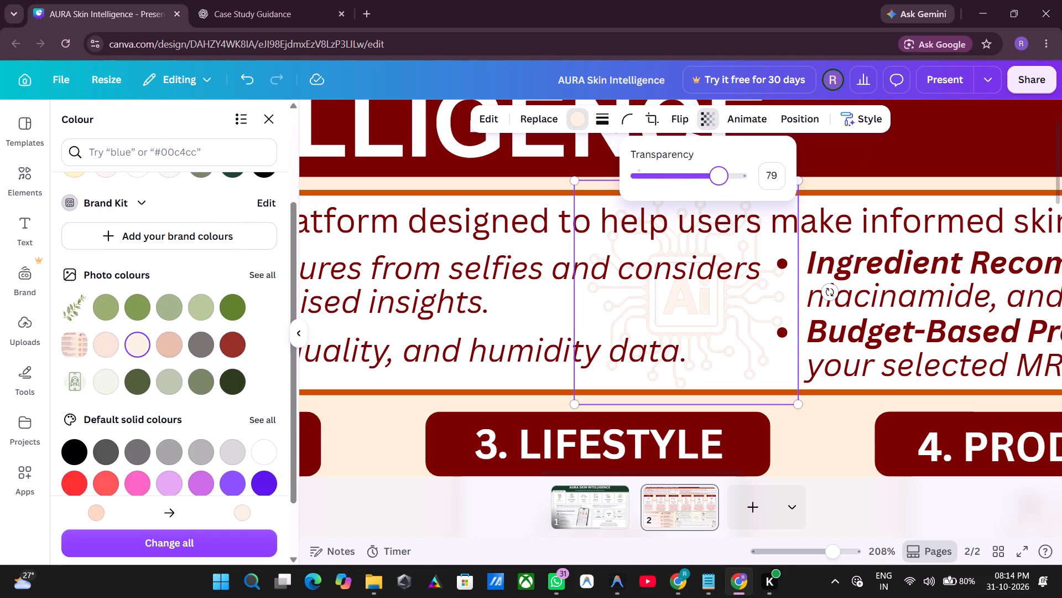
drag(721, 192, 706, 192)
drag(705, 184, 715, 184)
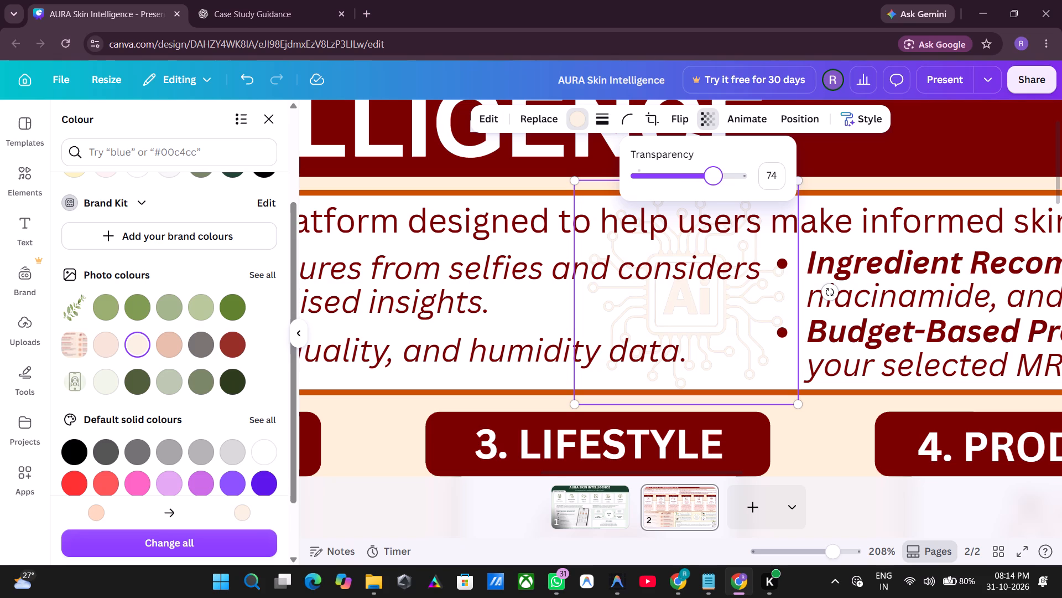
Fine-tune the "Ai" chip graphic's transparency around 74.
drag(715, 184, 715, 184)
click(878, 182)
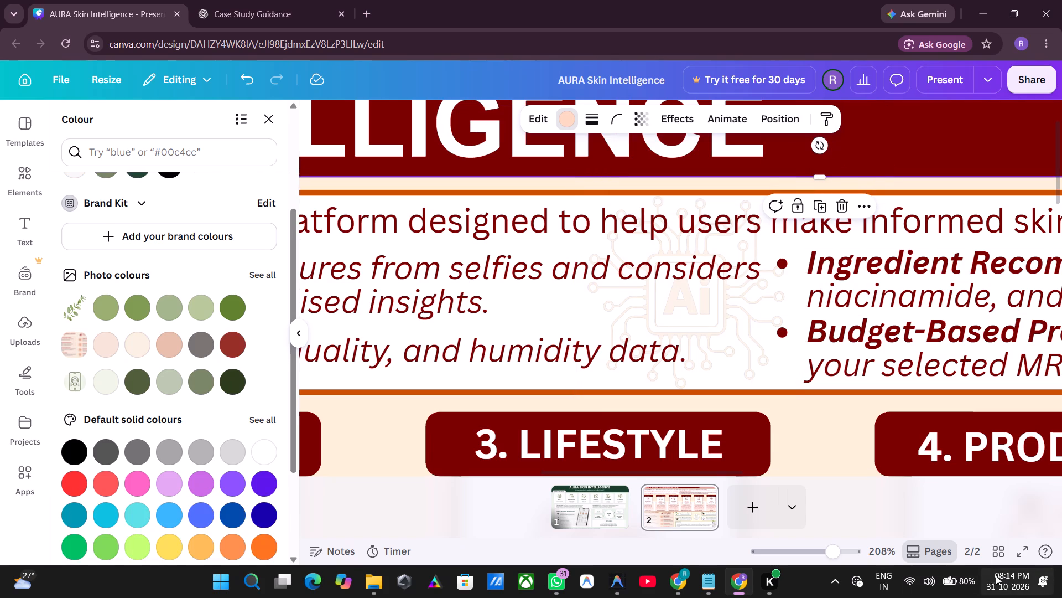
Preview the whole case-study page in full screen to check how the chip graphic looks behind the intro text.
ctrl+scroll(821, 467, down, 5)
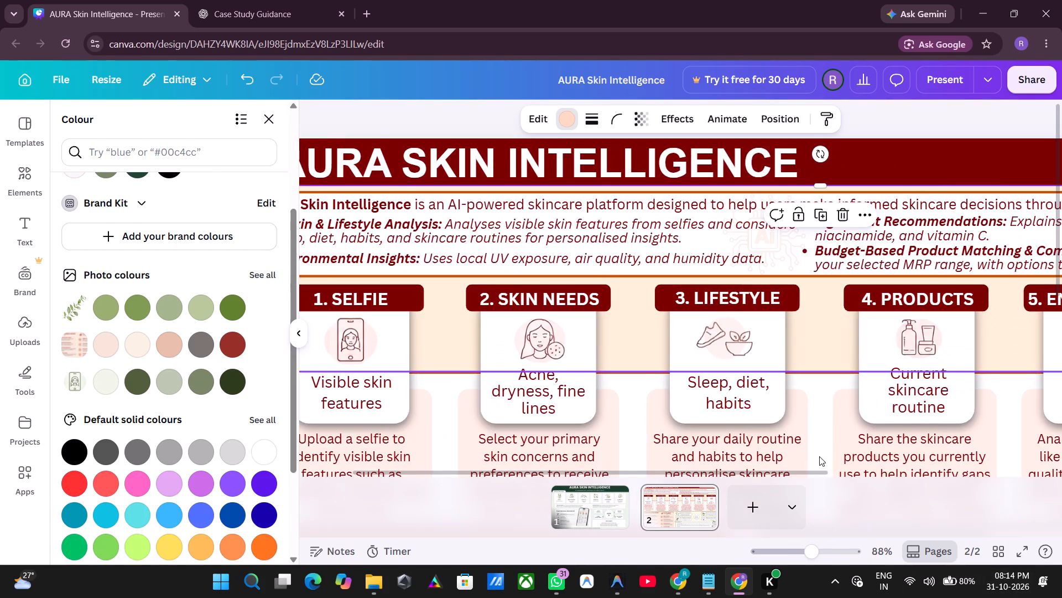
ctrl+scroll(819, 456, down, 3)
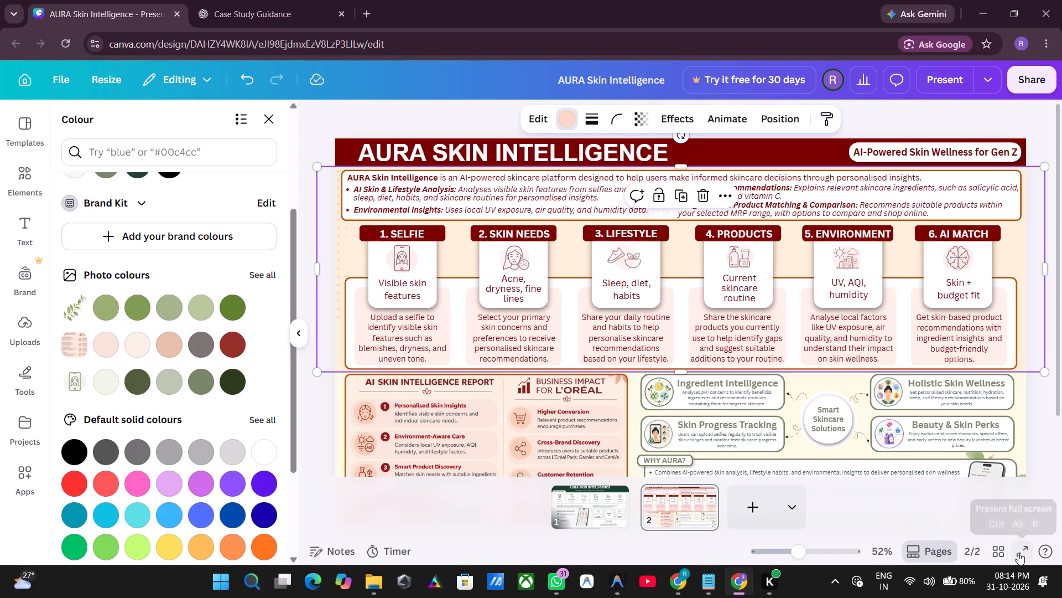
click(1018, 553)
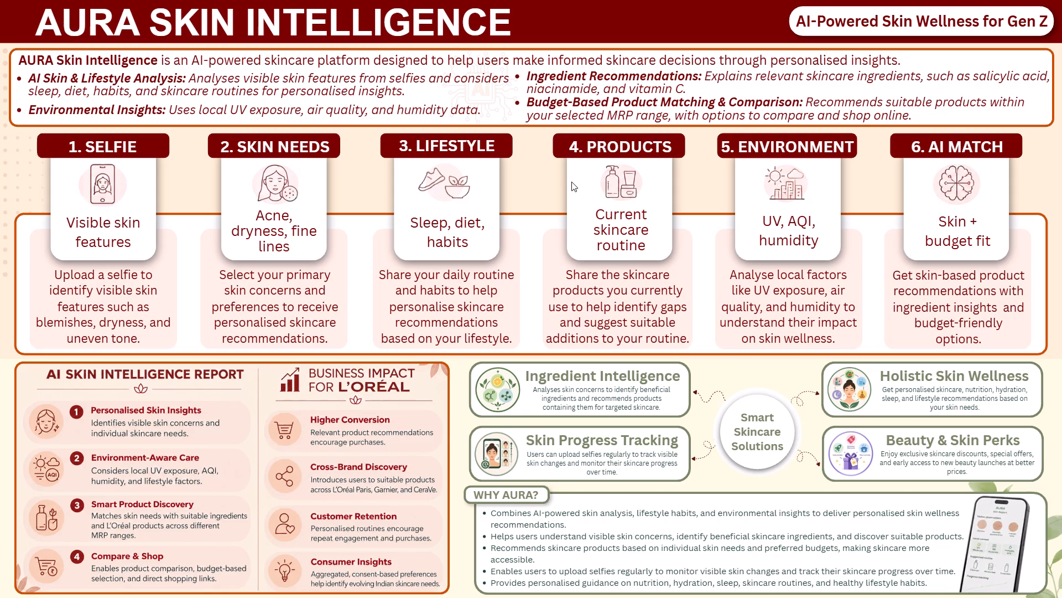
click(1032, 575)
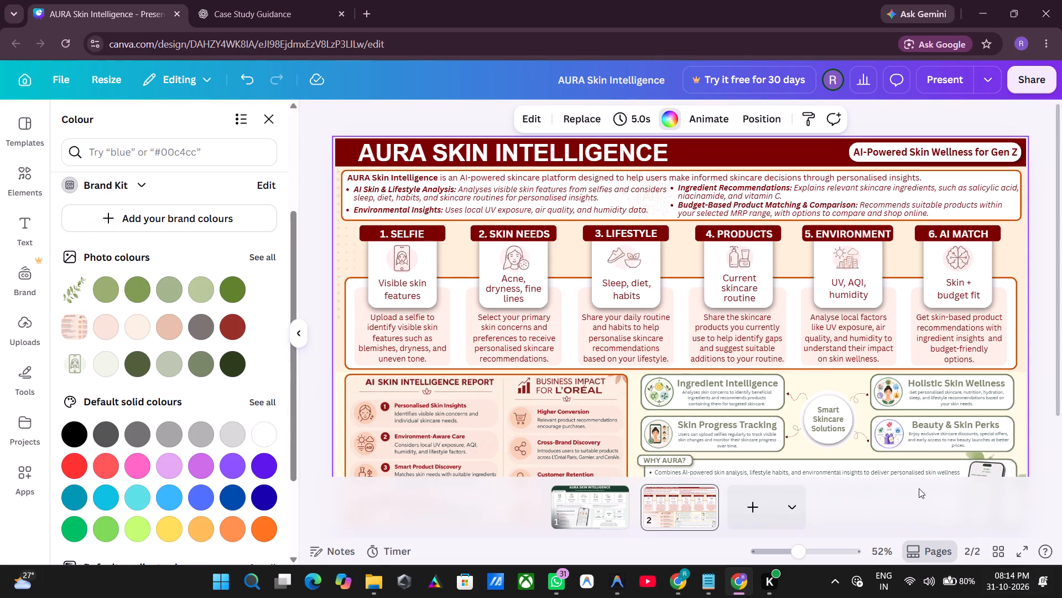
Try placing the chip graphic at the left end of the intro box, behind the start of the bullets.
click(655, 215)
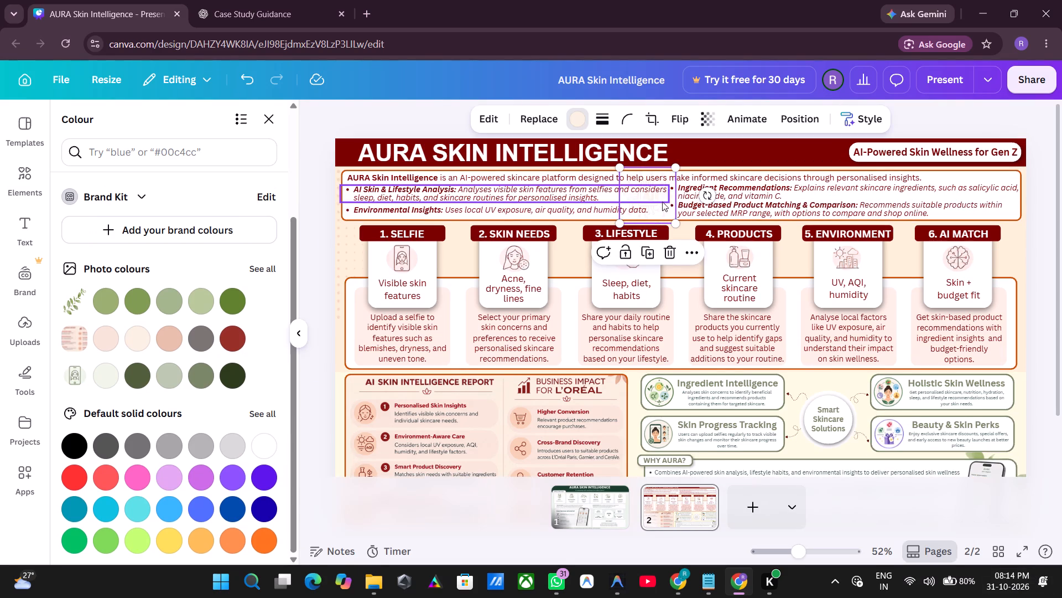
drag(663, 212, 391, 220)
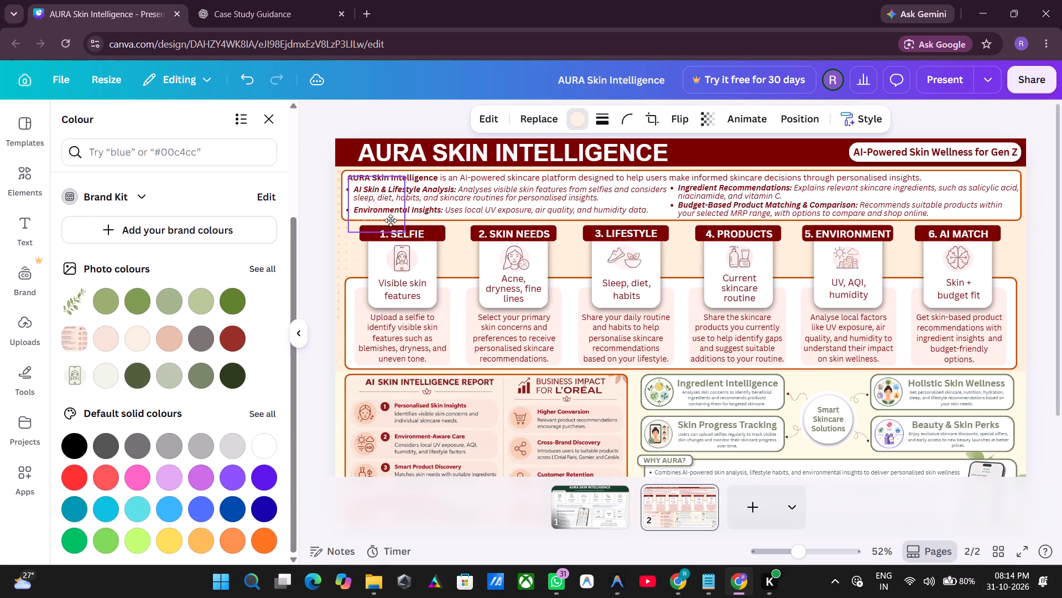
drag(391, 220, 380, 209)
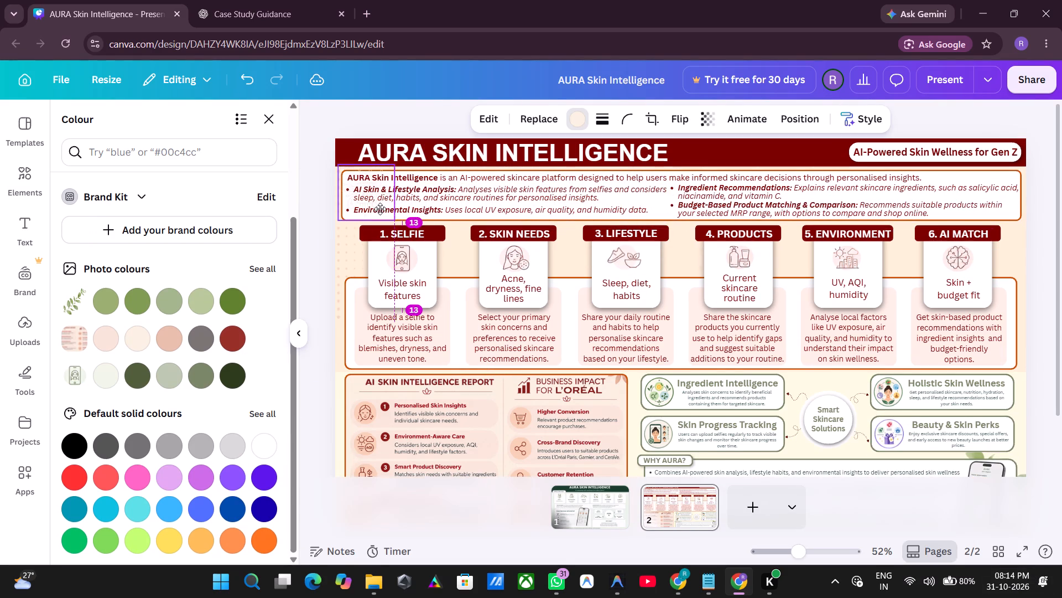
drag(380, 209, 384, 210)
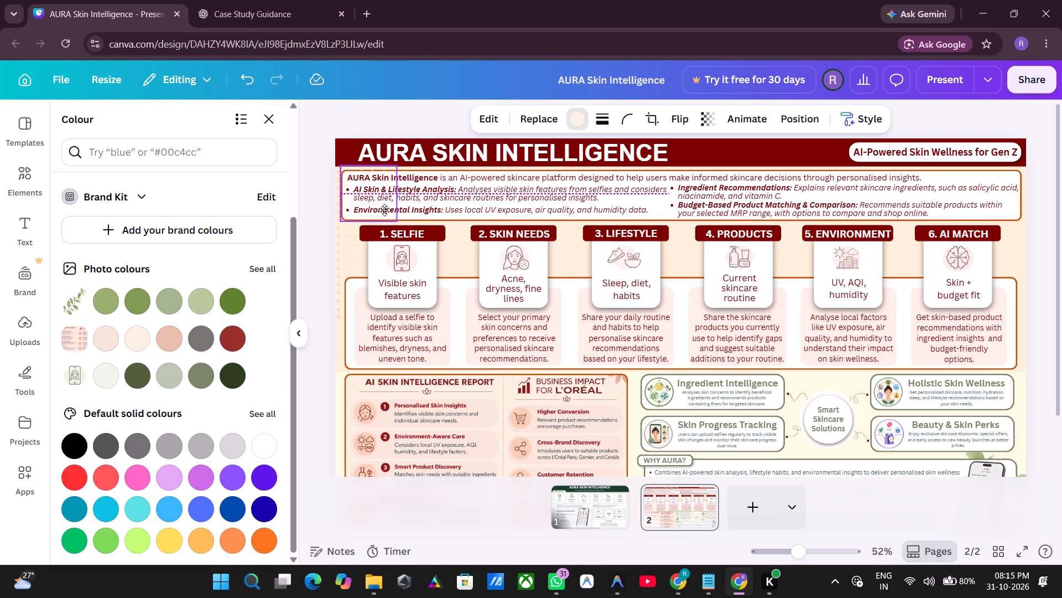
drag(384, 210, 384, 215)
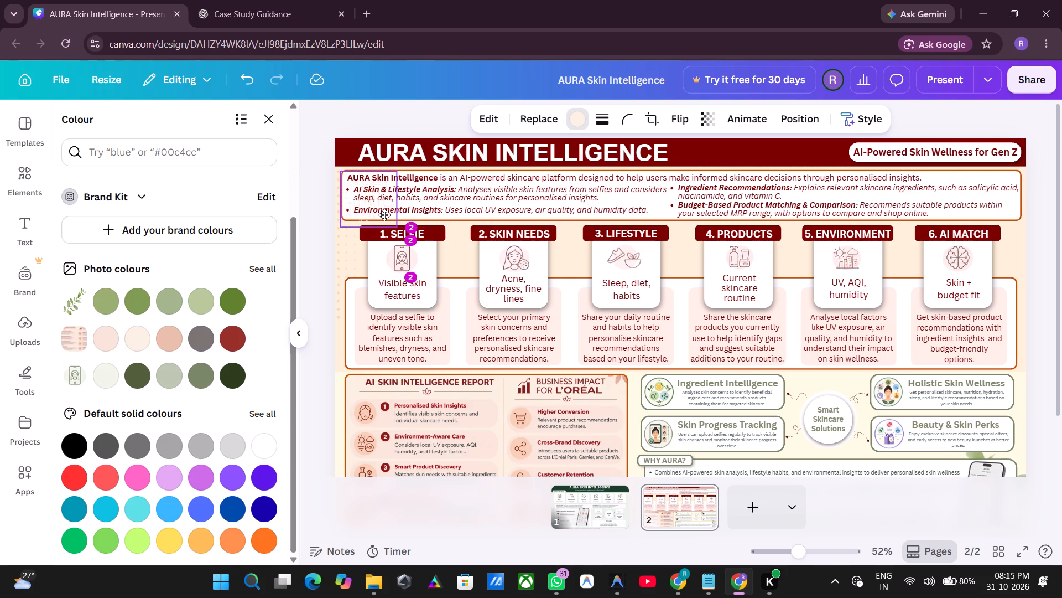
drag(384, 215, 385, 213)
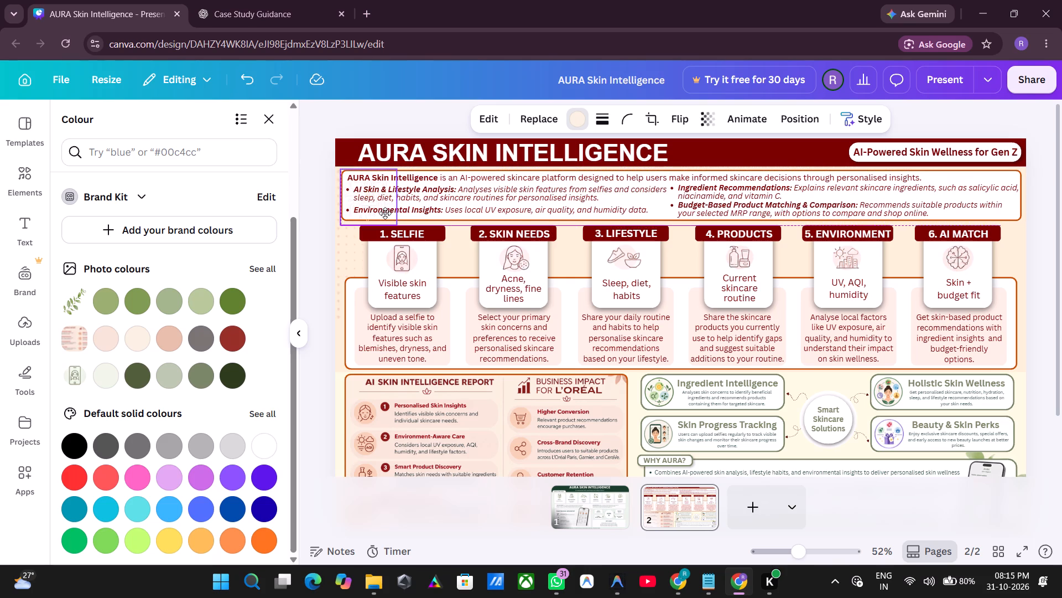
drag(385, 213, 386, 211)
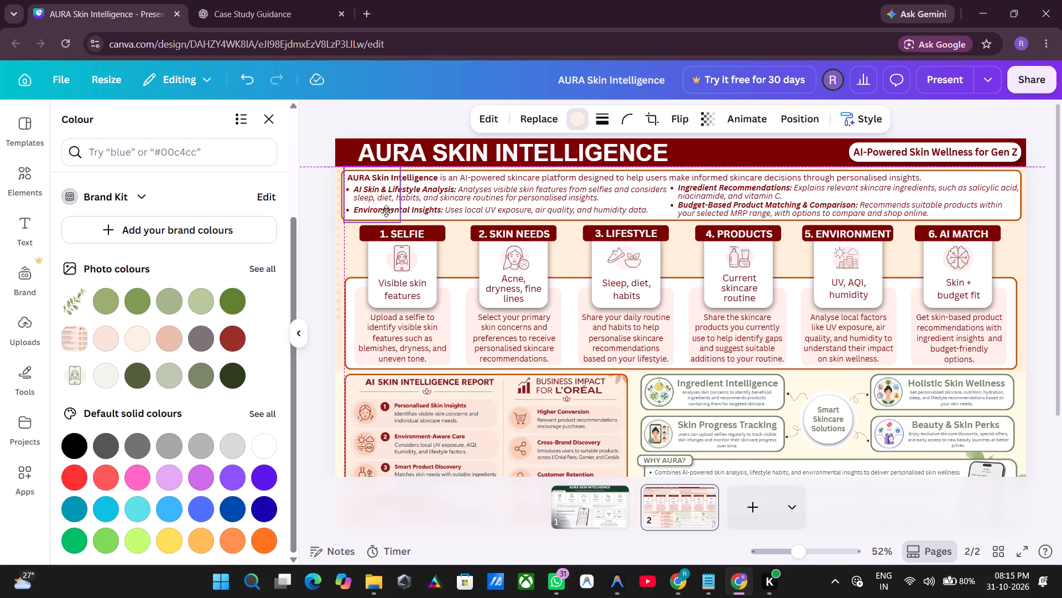
Move the chip graphic to the right end of the intro box, behind the end of the "Ingredient Recommendations" bullet column.
drag(386, 211, 662, 209)
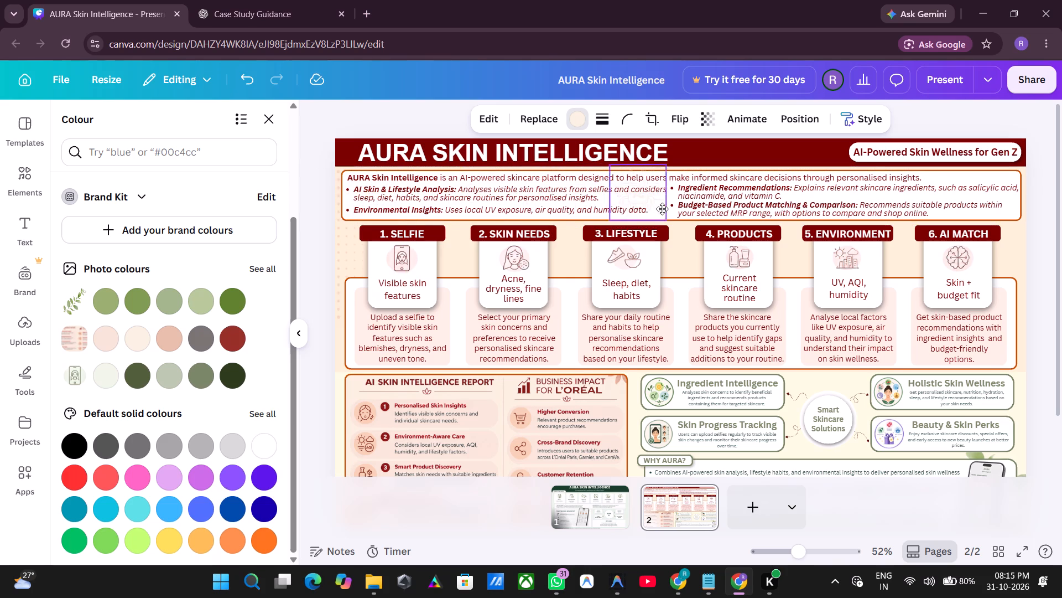
drag(662, 209, 1007, 210)
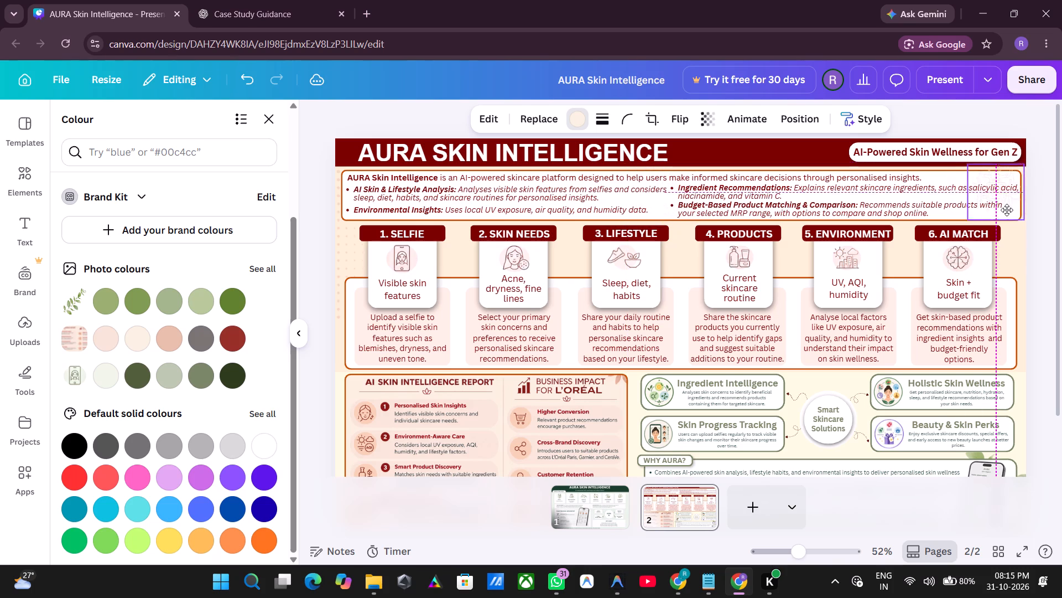
drag(1007, 210, 1003, 212)
click(1047, 277)
click(1047, 277)
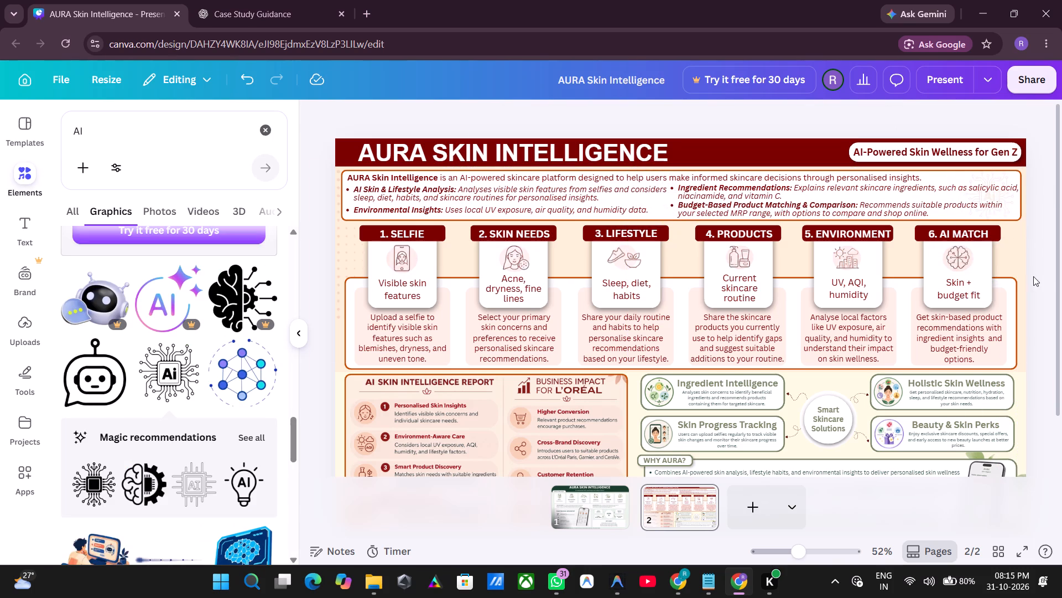
Select the chip graphic at the intro box's right end for close-up adjustment.
ctrl+scroll(1016, 230, up, 8)
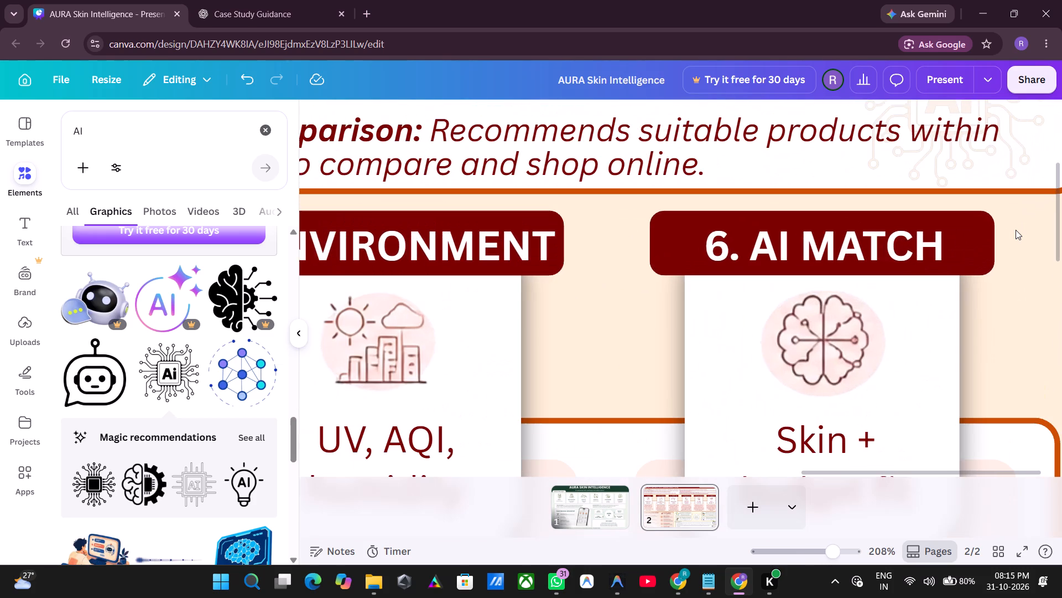
middle_drag(1016, 230, 843, 447)
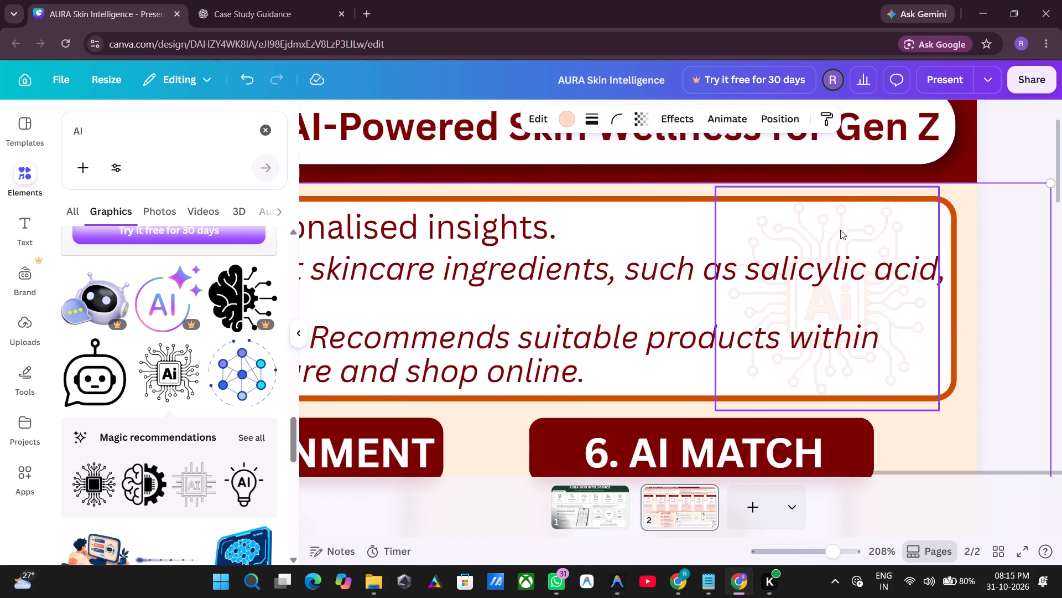
click(840, 230)
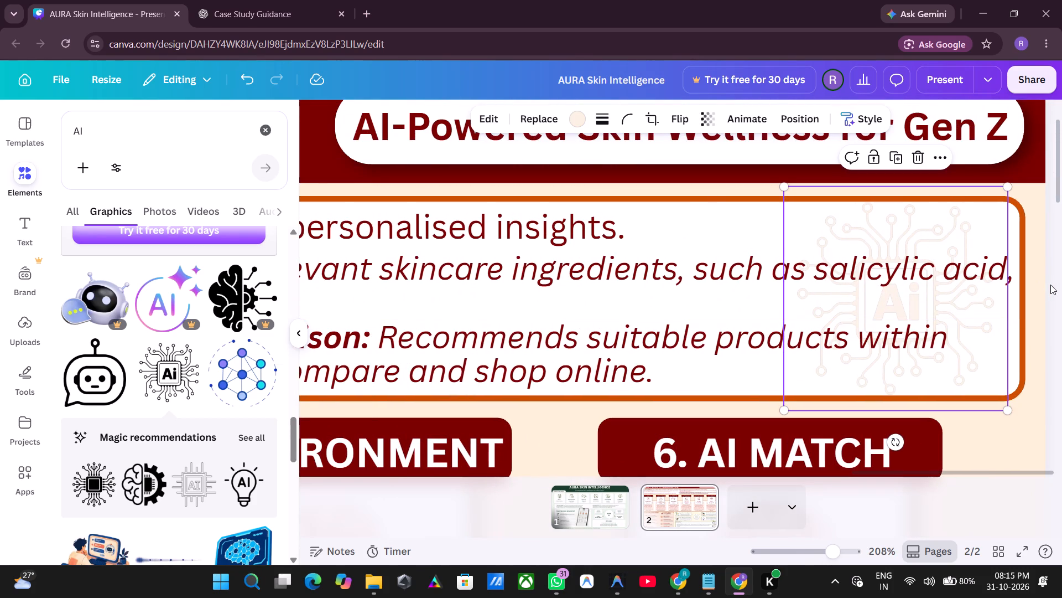
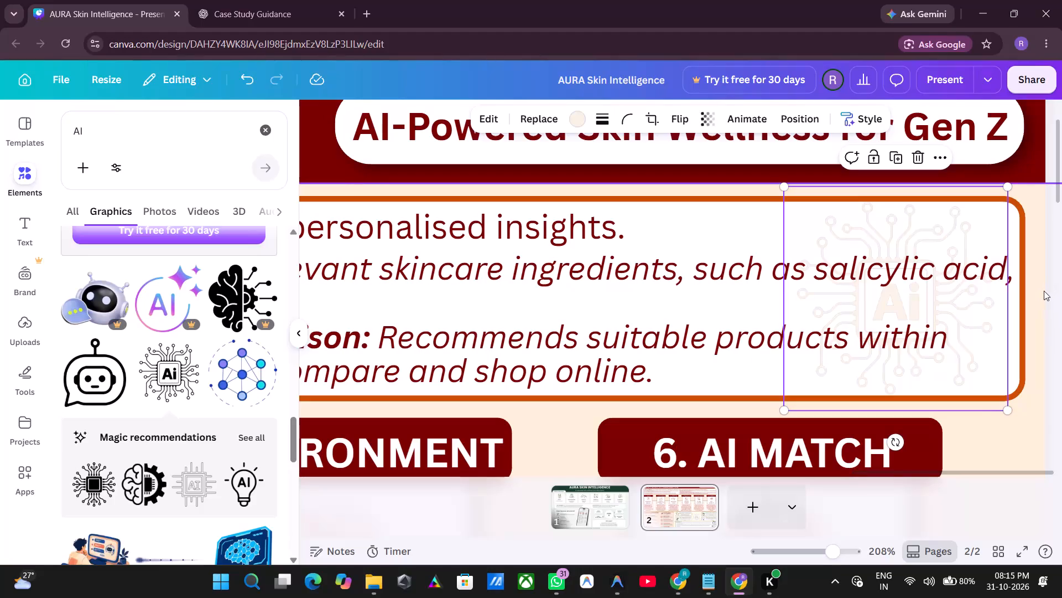
Nudge the pale "Ai" chip graphic slightly left so it sits just inside the intro box's right border.
key(Left)
key(Left)
key(Right)
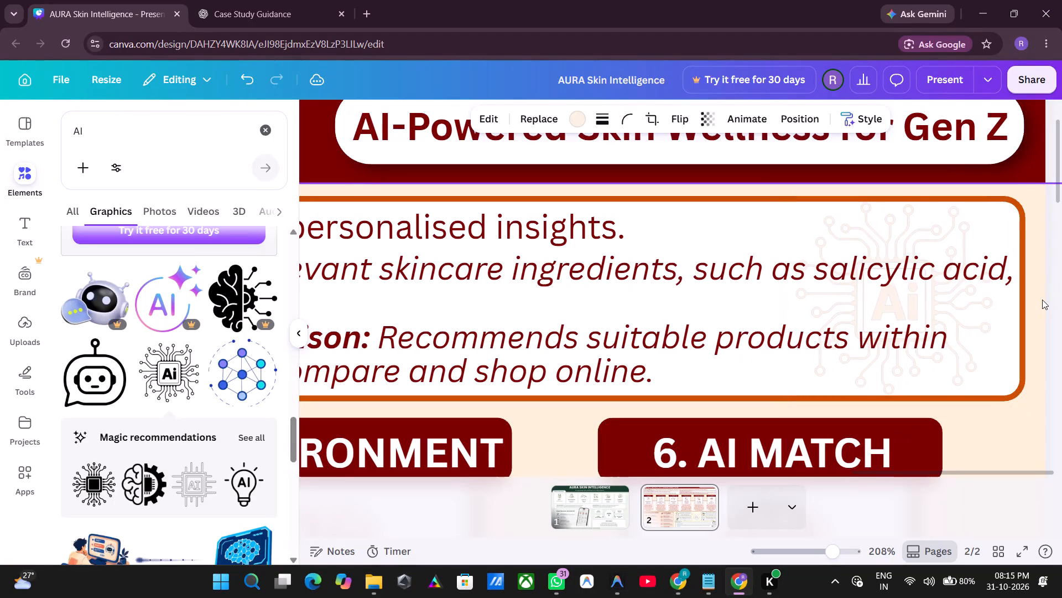
key(Right)
key(Down)
key(Up)
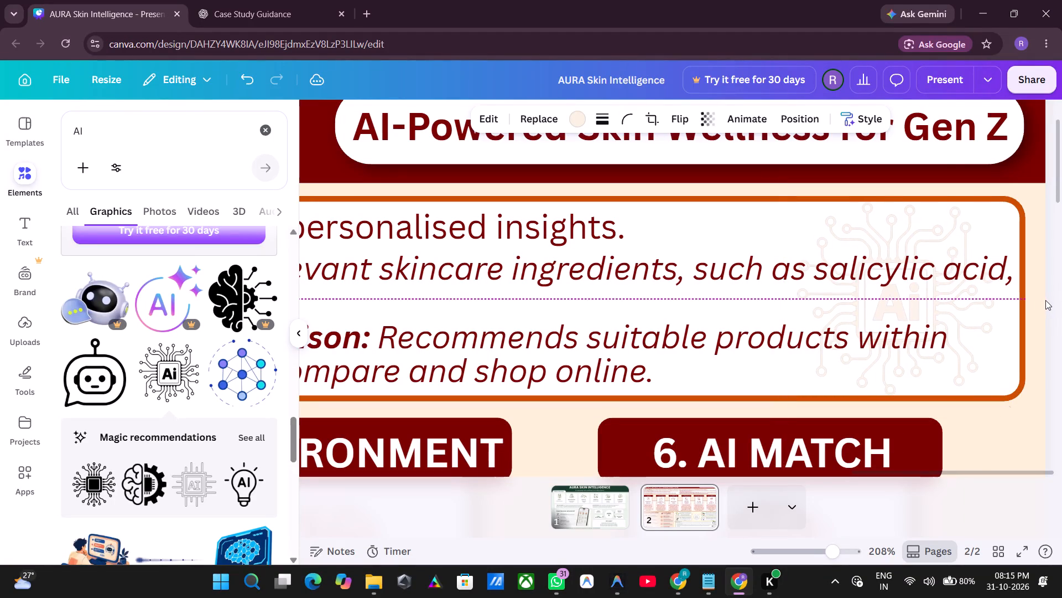
key(Right)
key(Right)
key(Right)
key(Right)
key(Right)
key(Right)
key(Right)
key(Right)
key(Right)
key(Right)
key(Right)
key(Right)
key(Right)
key(Right)
key(Right)
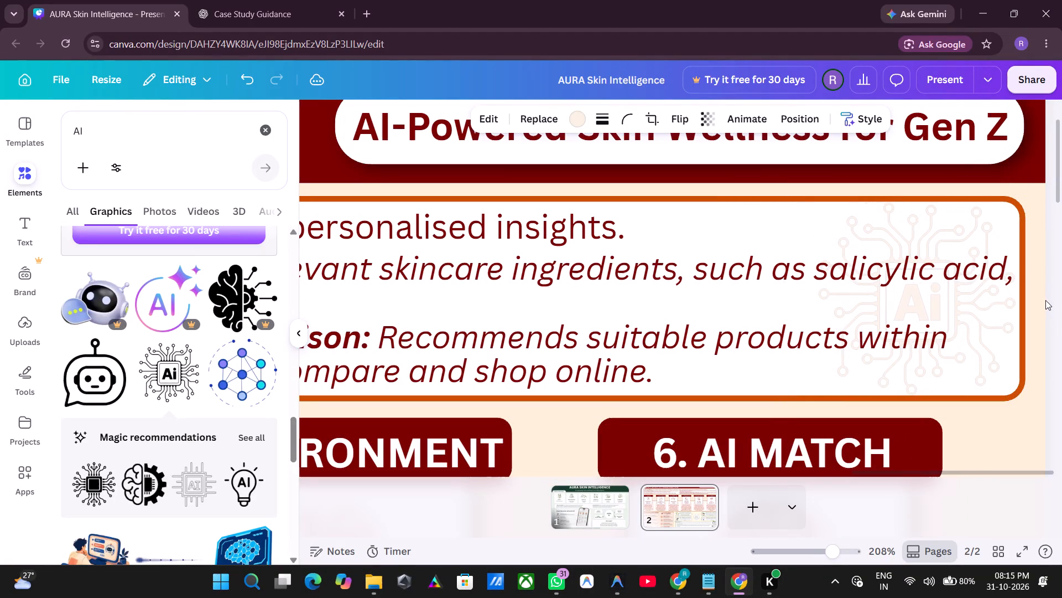
key(Left)
key(Left)
key(Left)
key(Left)
key(Left)
key(Left)
key(Left)
key(Left)
key(Left)
key(Left)
key(Left)
key(Left)
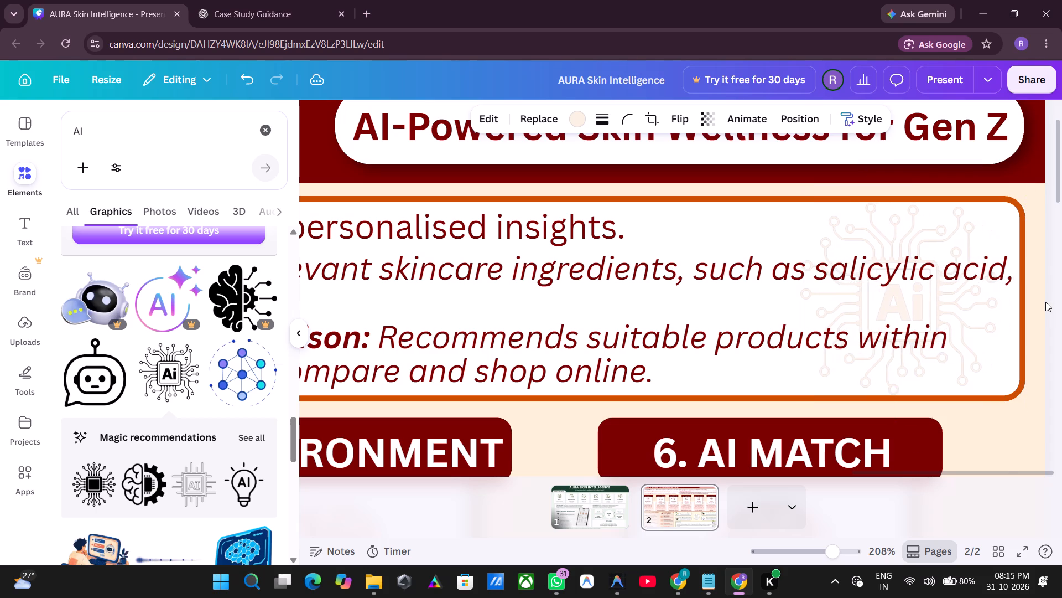
key(Left)
key(Left)
key(Left)
key(Left)
key(Left)
key(Left)
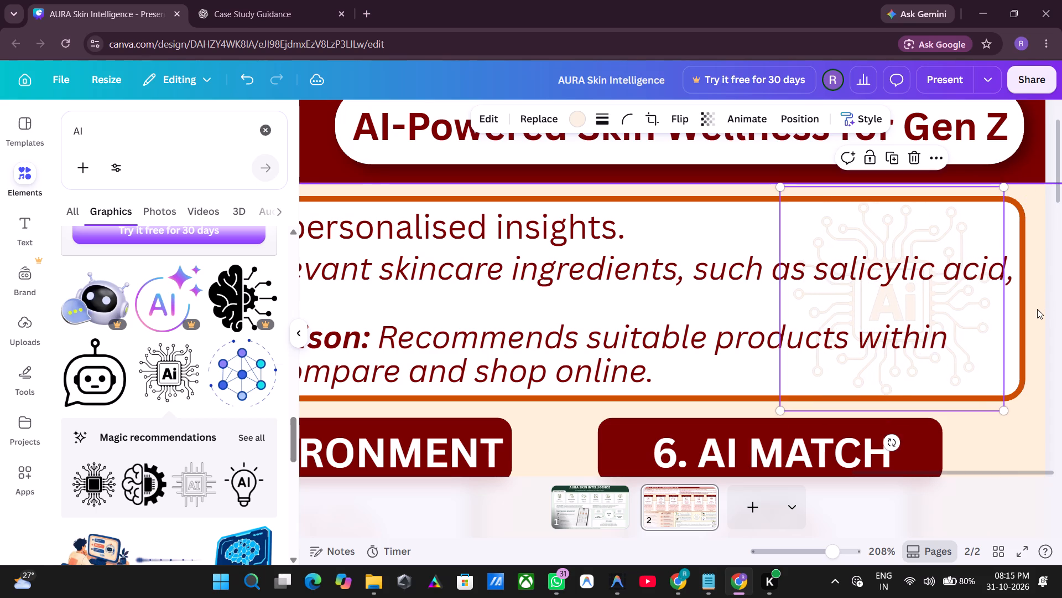
key(Right)
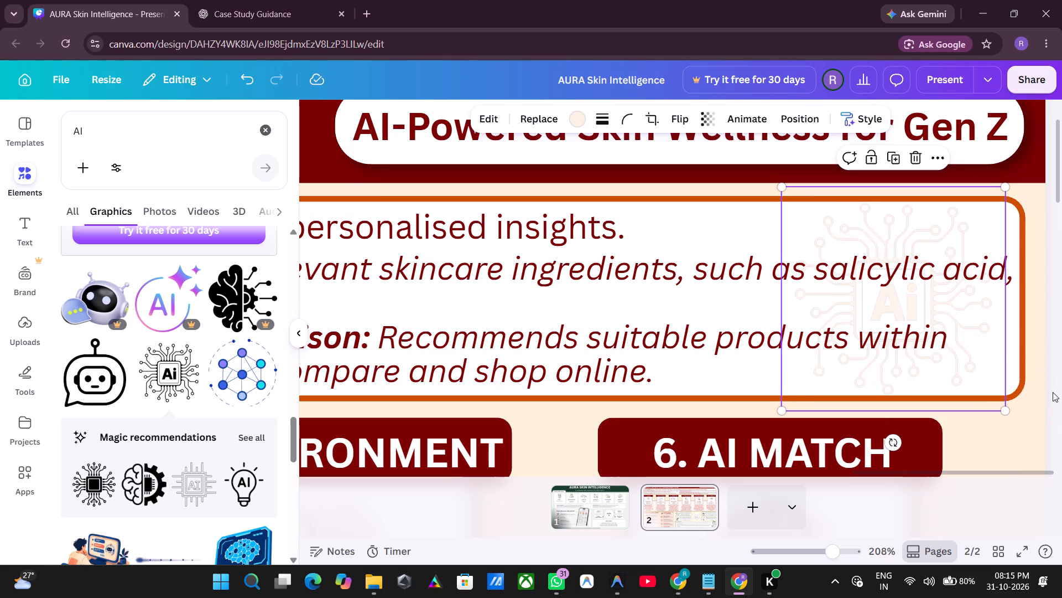
click(1053, 392)
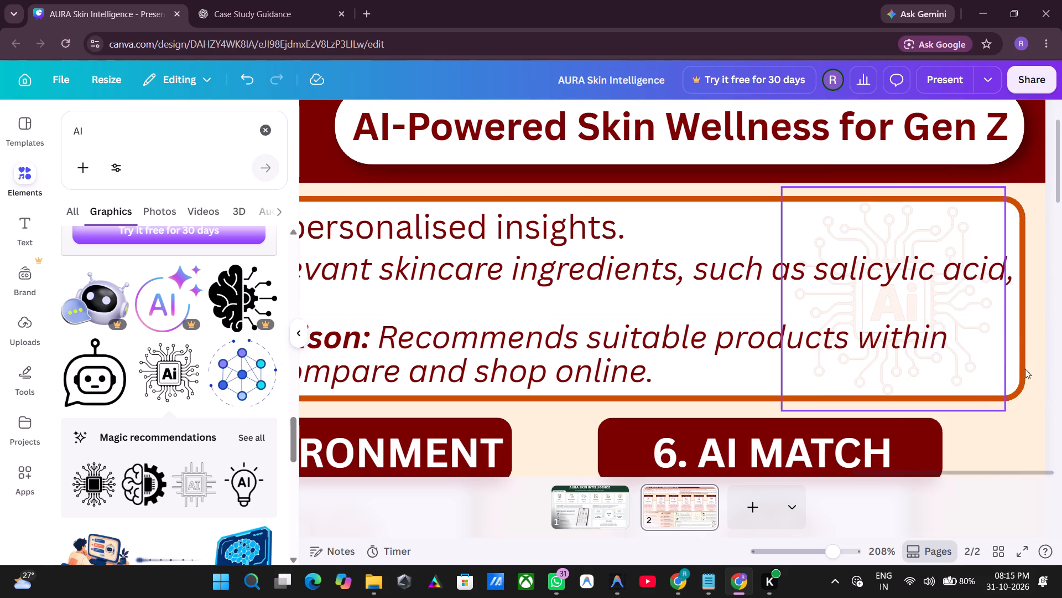
Preview the whole maroon page in full screen to check the chip graphic's adjusted position behind the intro text.
ctrl+scroll(1032, 369, down, 8)
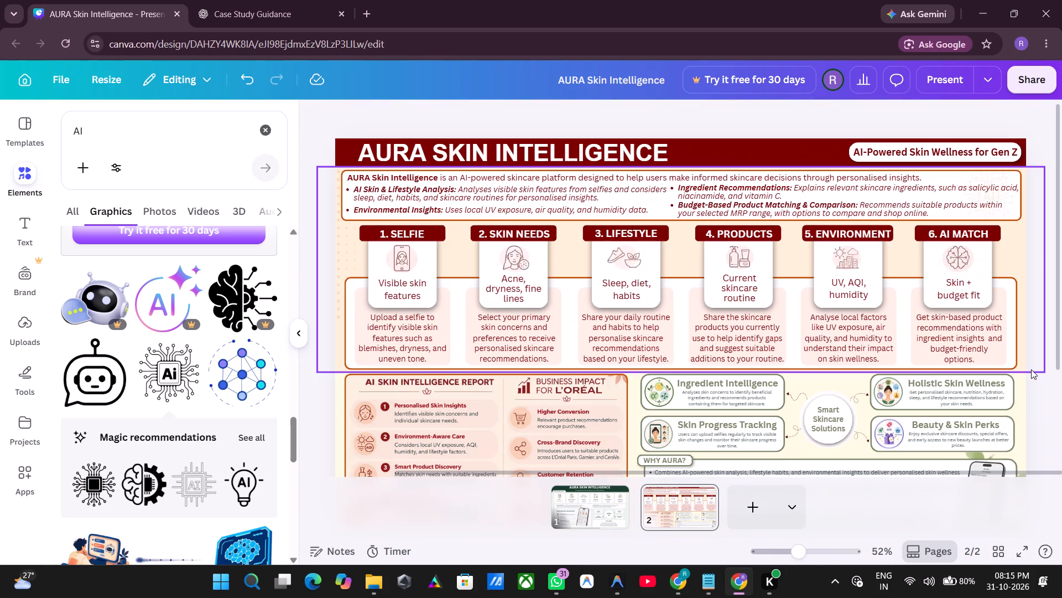
click(1030, 553)
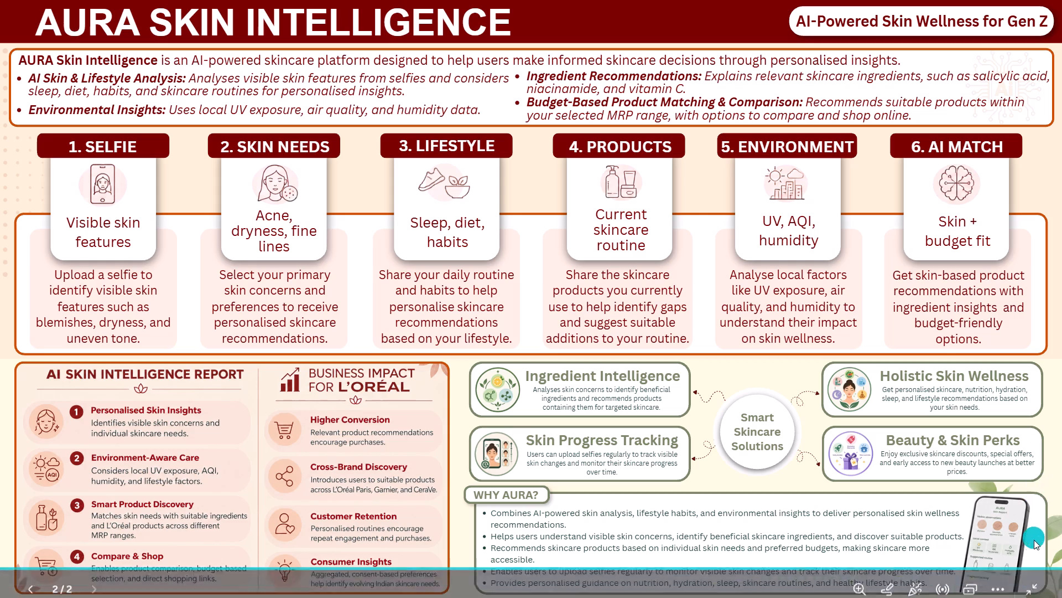
click(1032, 579)
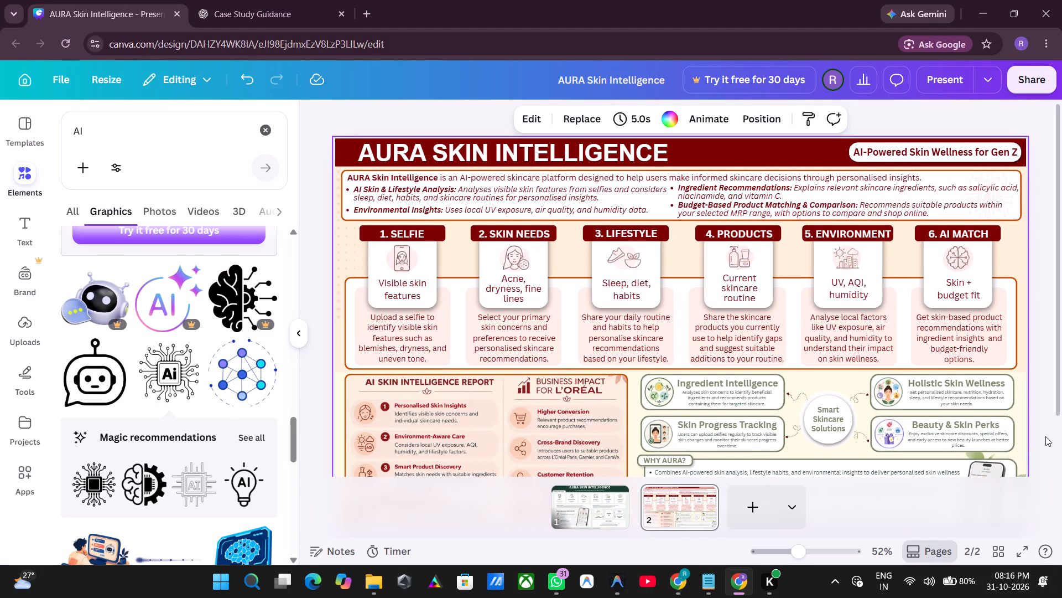
click(1045, 436)
Compare the green case-study layout on page 1 with the maroon design on page 2, reviewing both from header to bottom.
click(602, 507)
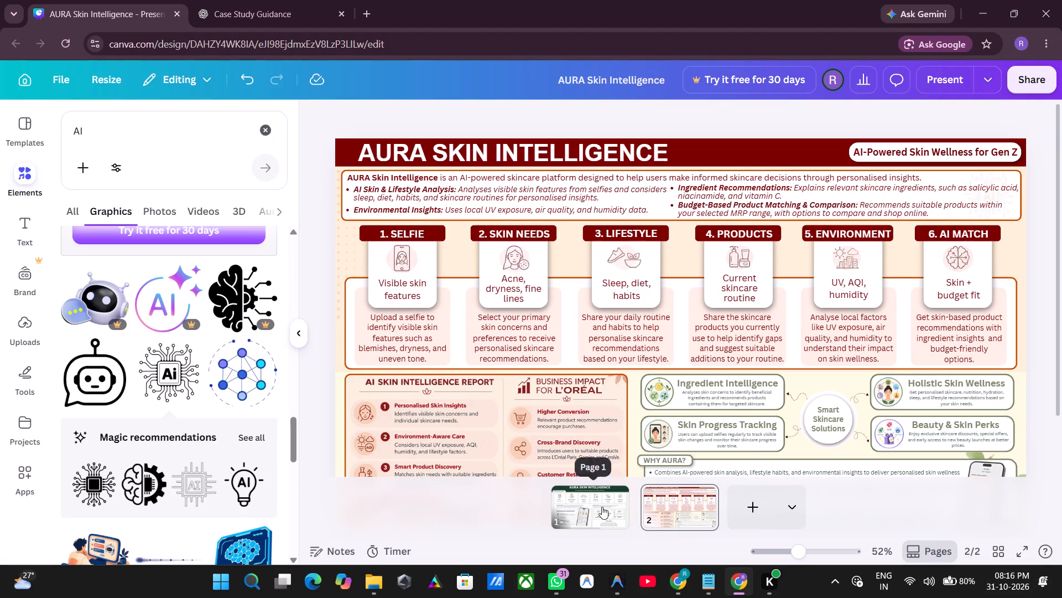
scroll(800, 358, down, 2)
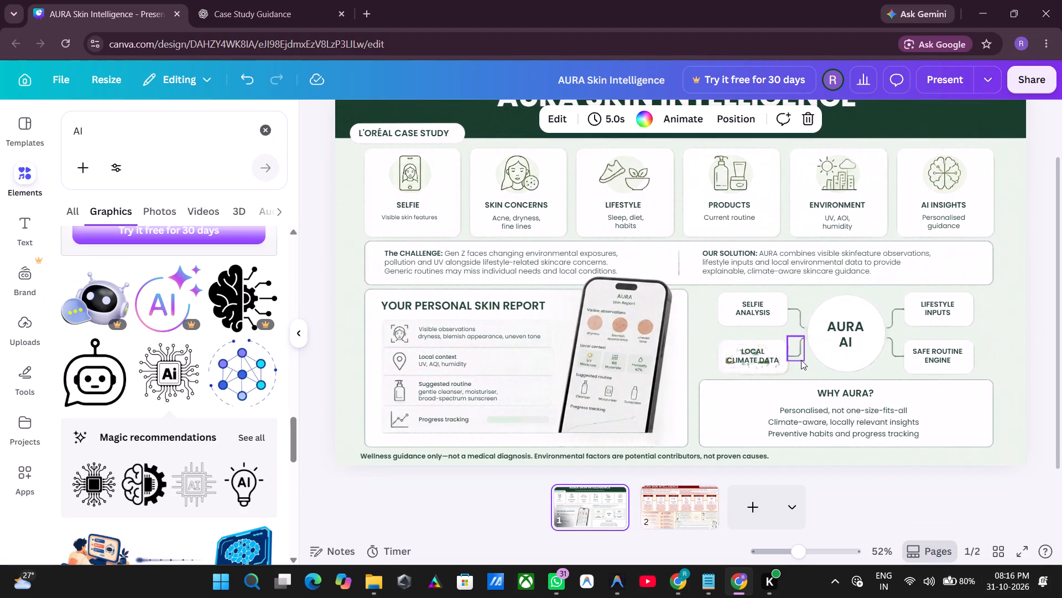
scroll(801, 360, up, 1)
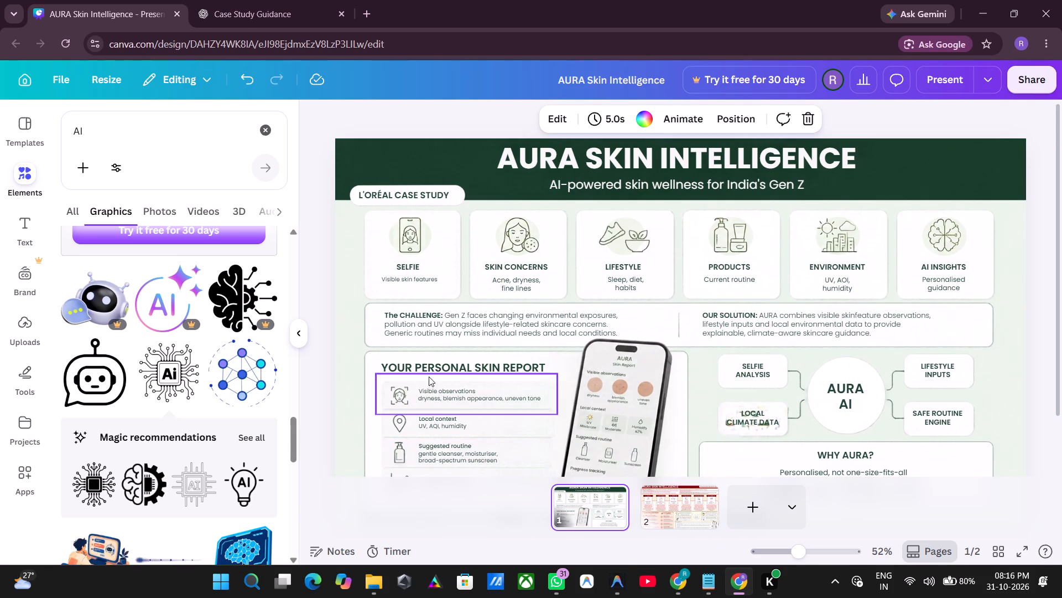
scroll(853, 375, down, 2)
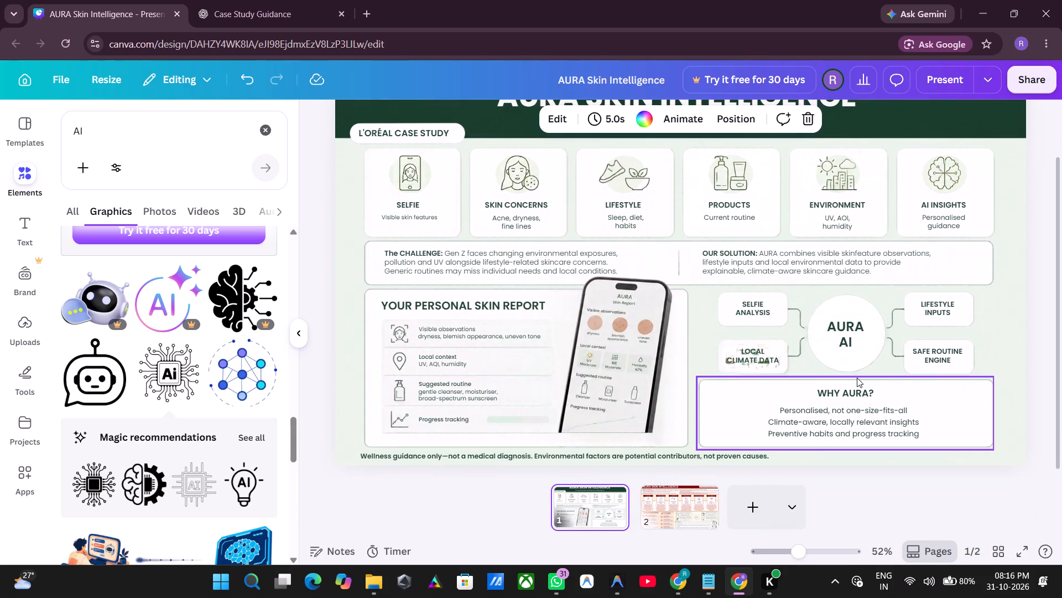
click(674, 507)
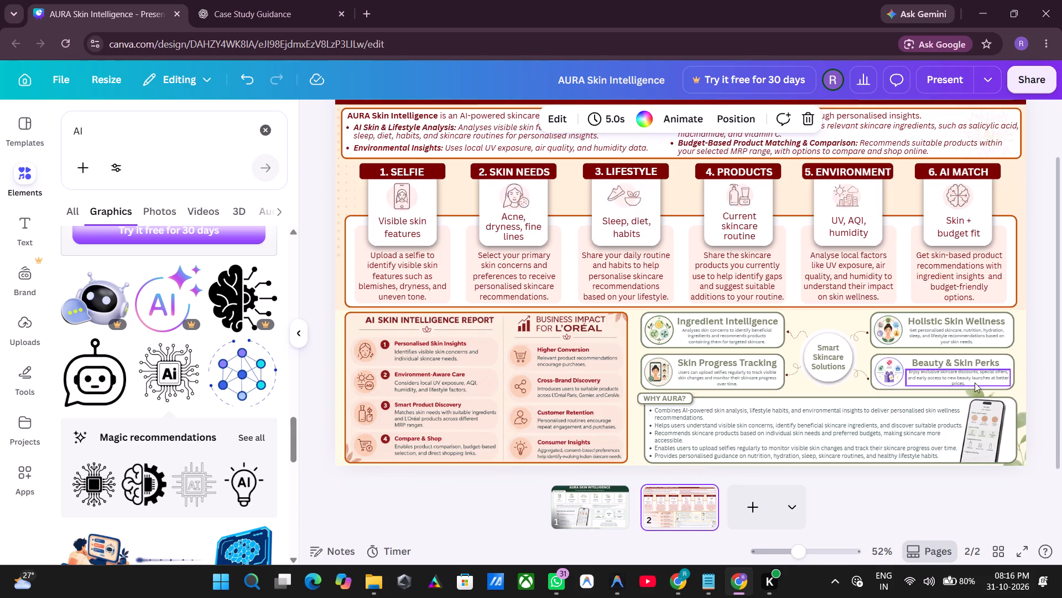
scroll(1043, 340, up, 3)
scroll(1043, 340, down, 1)
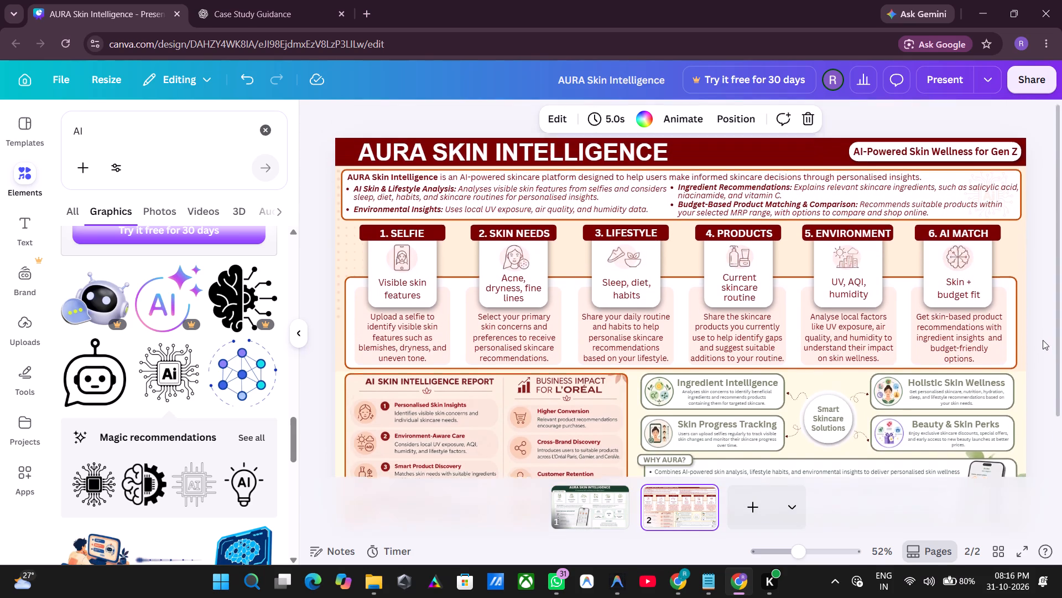
scroll(1043, 340, down, 1)
scroll(1043, 340, up, 3)
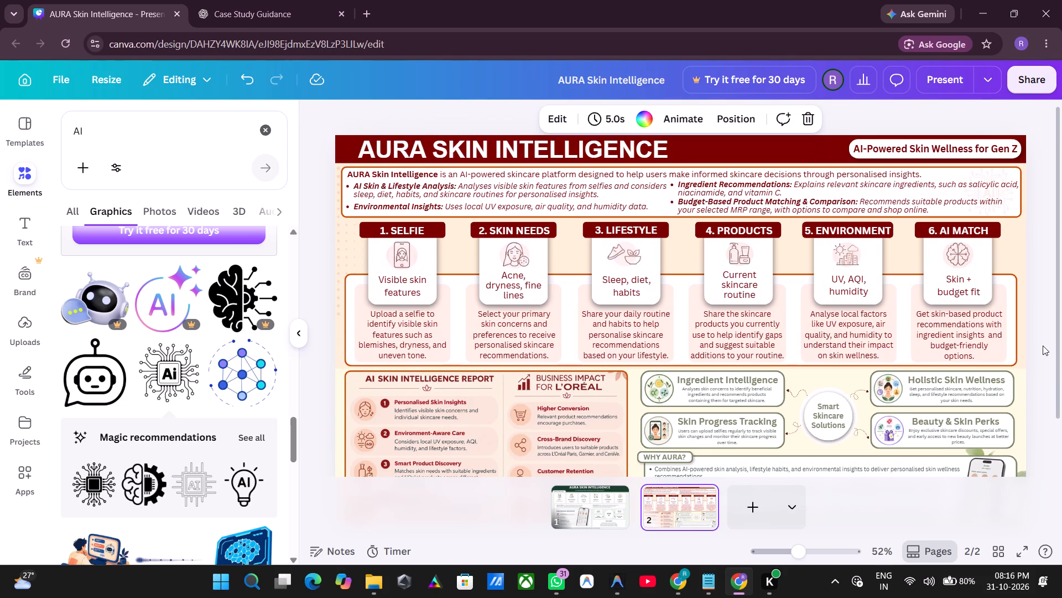
scroll(1053, 363, down, 1)
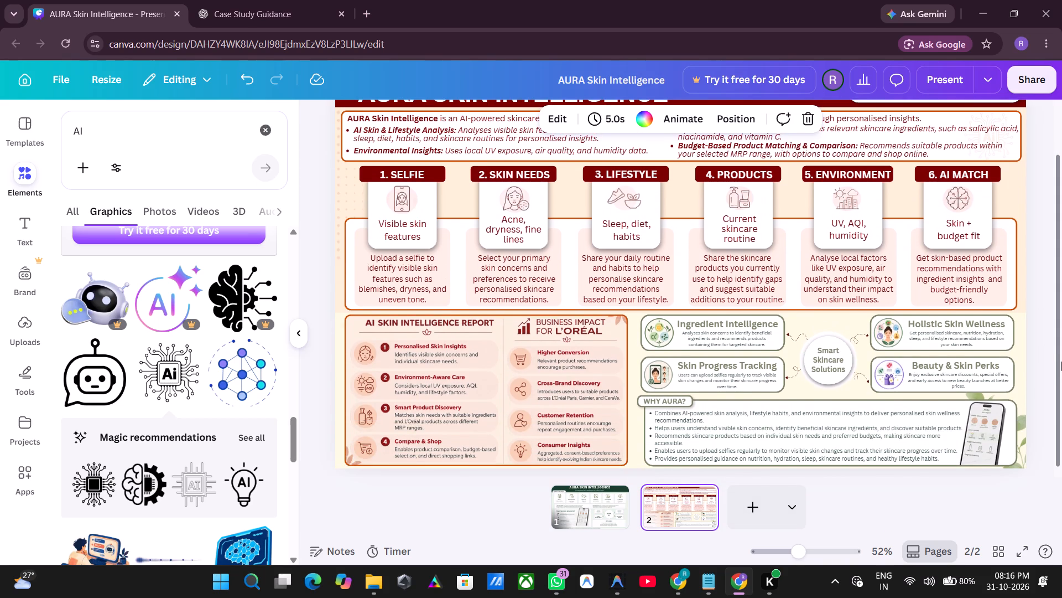
scroll(1061, 362, up, 1)
scroll(1061, 362, down, 1)
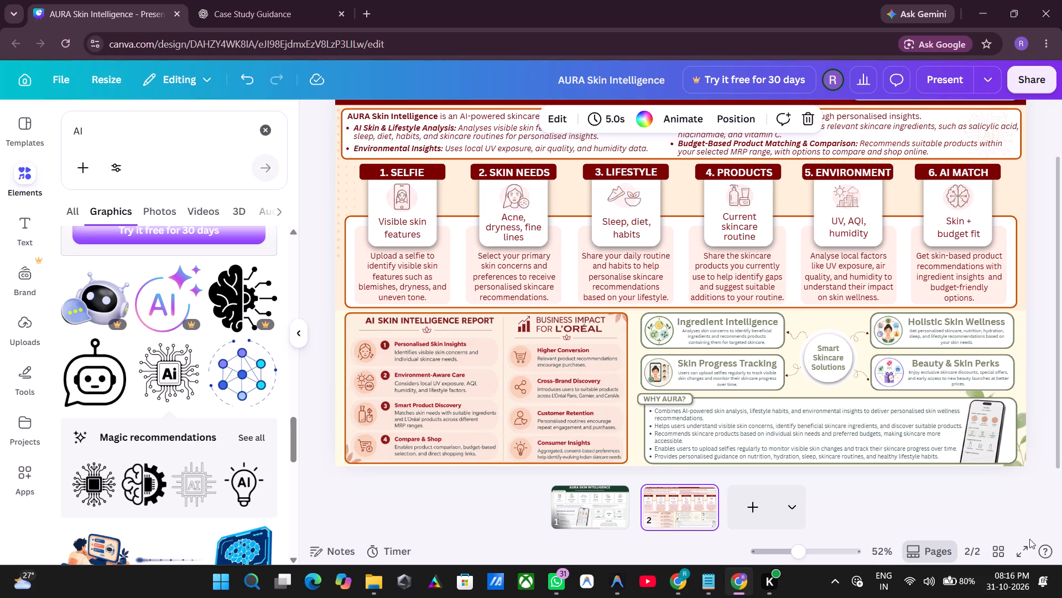
Preview the maroon case-study page in full screen to review the complete layout.
click(1019, 551)
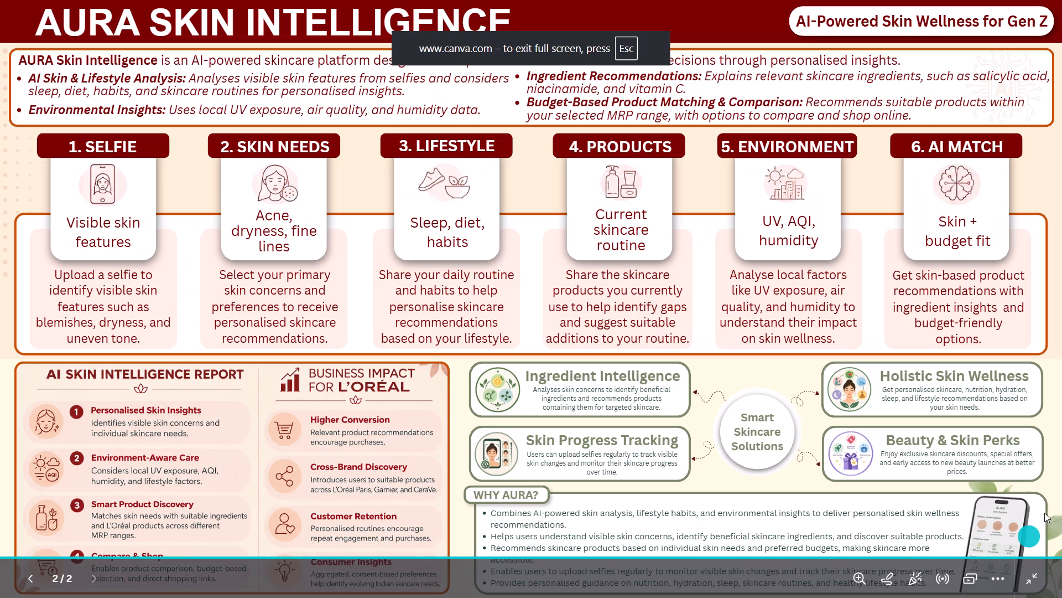
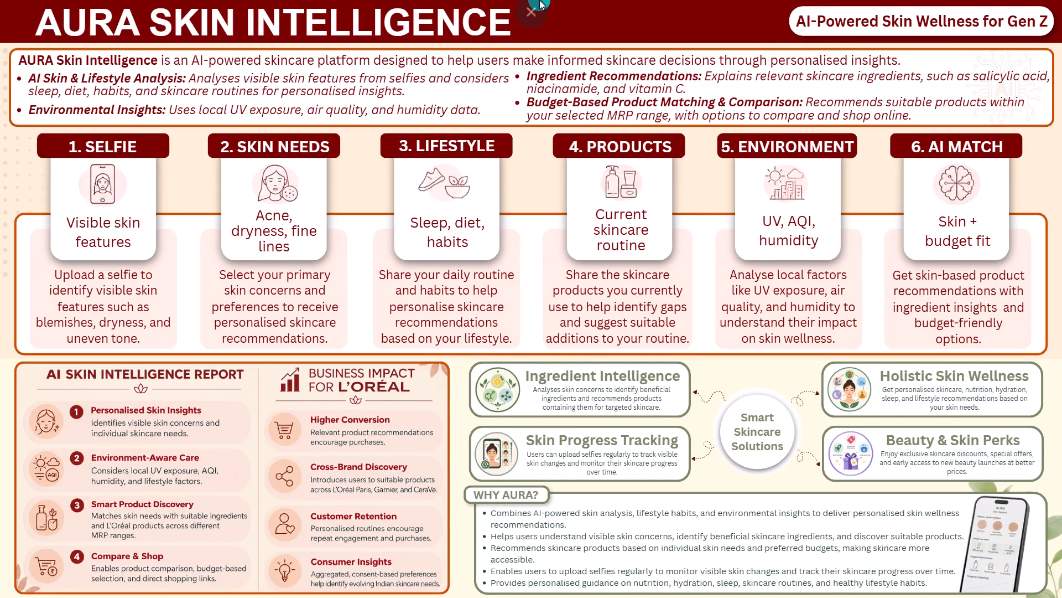
Review the maroon page from header to bottom, previewing the full layout in full screen.
click(523, 42)
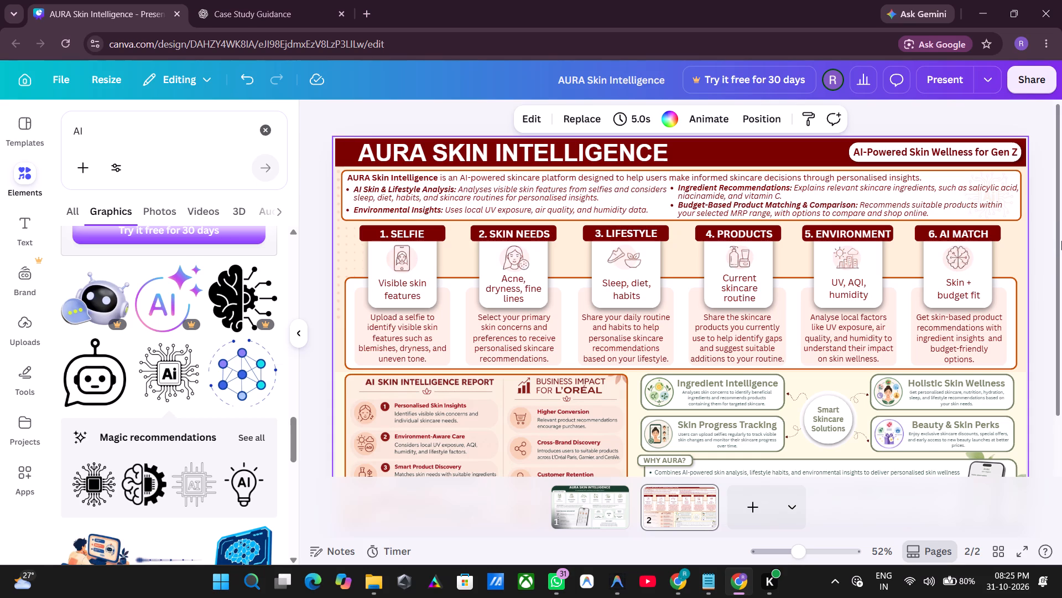
click(1043, 231)
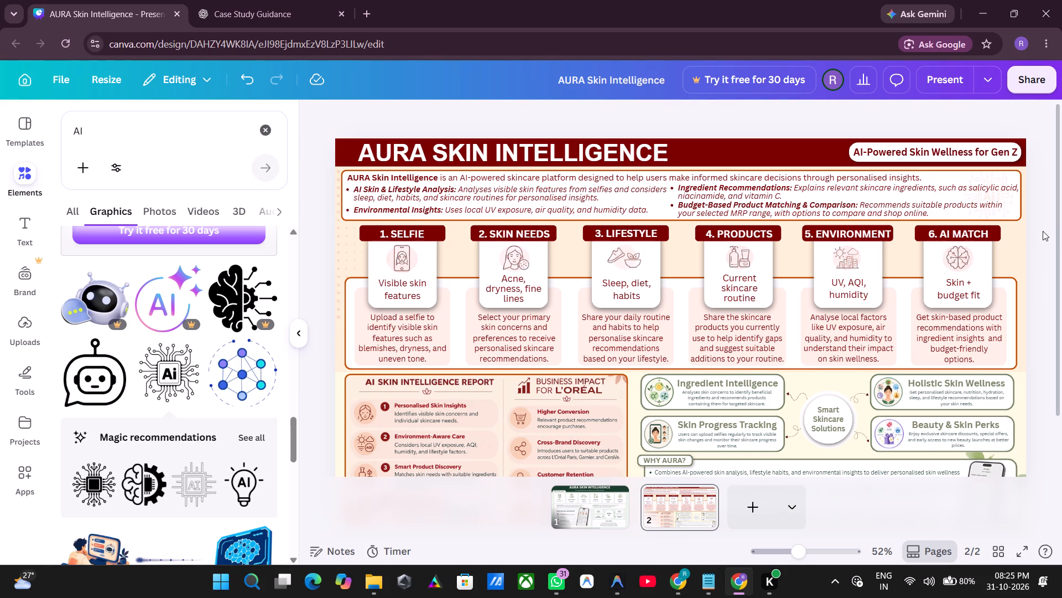
scroll(1043, 231, down, 3)
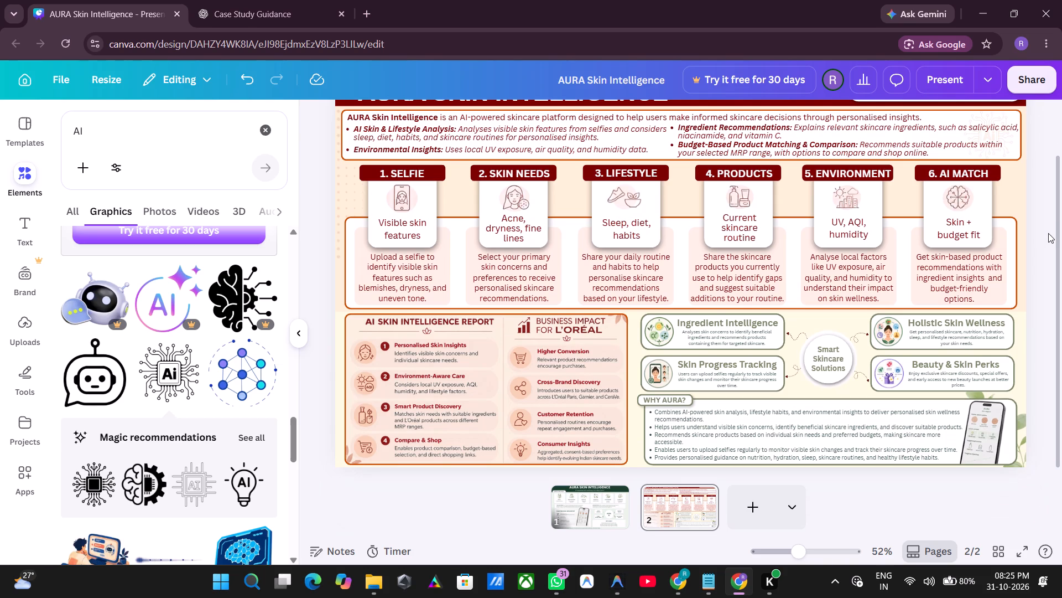
scroll(1030, 240, up, 3)
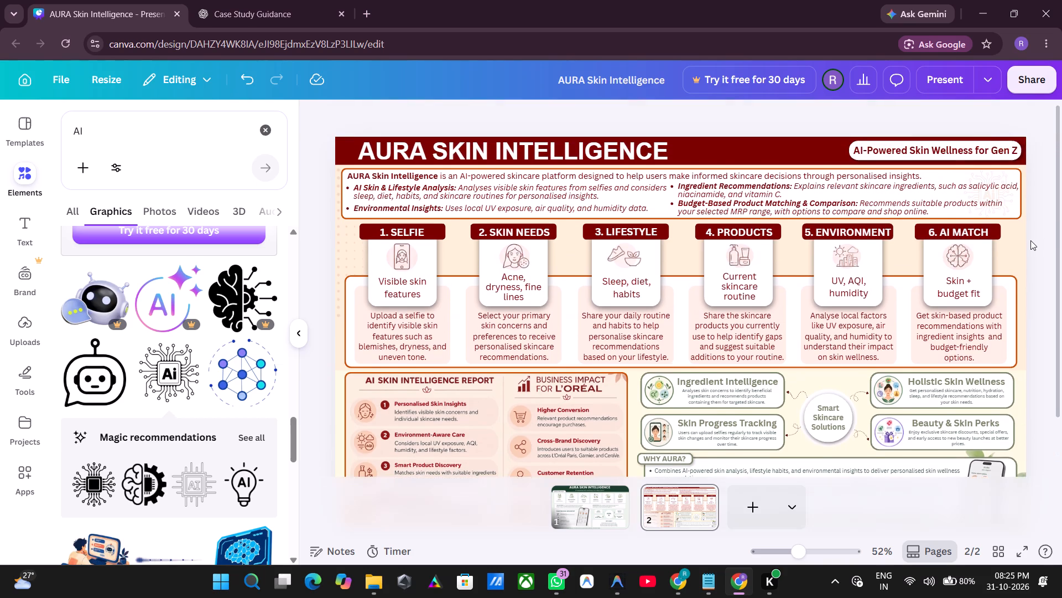
click(294, 333)
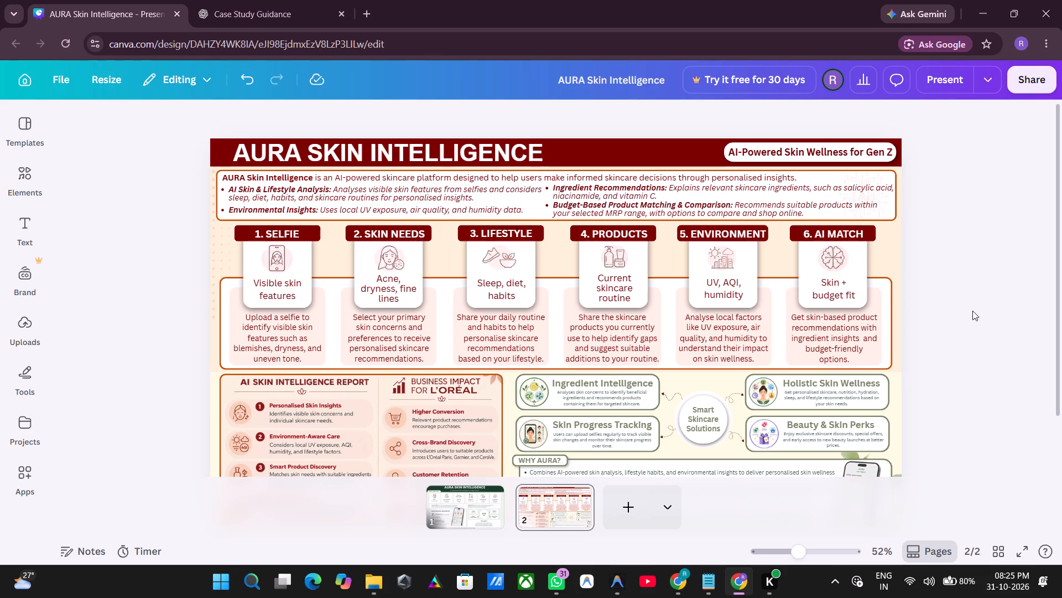
scroll(970, 308, down, 3)
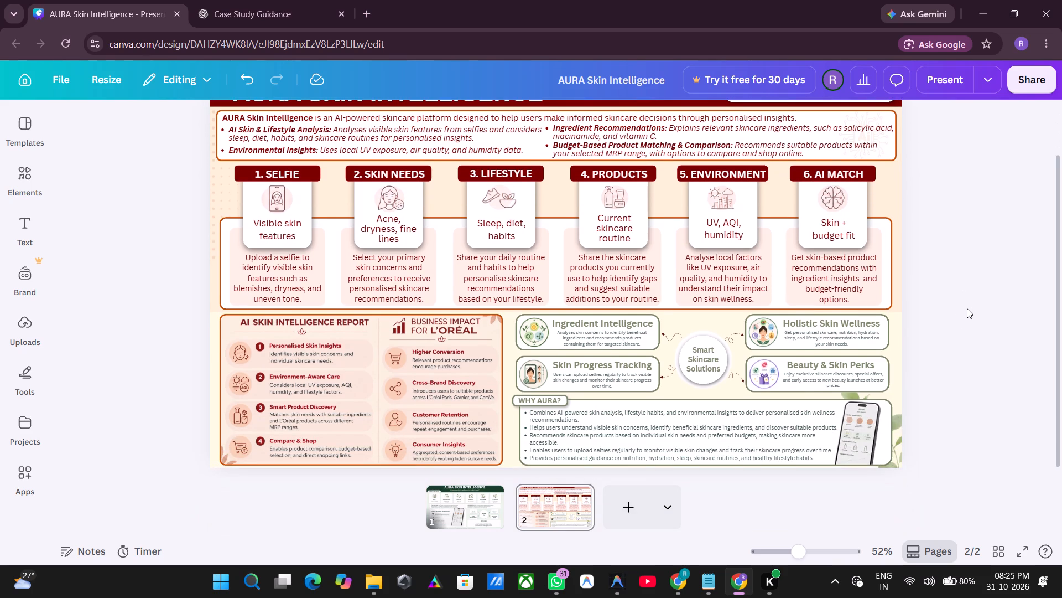
click(1022, 554)
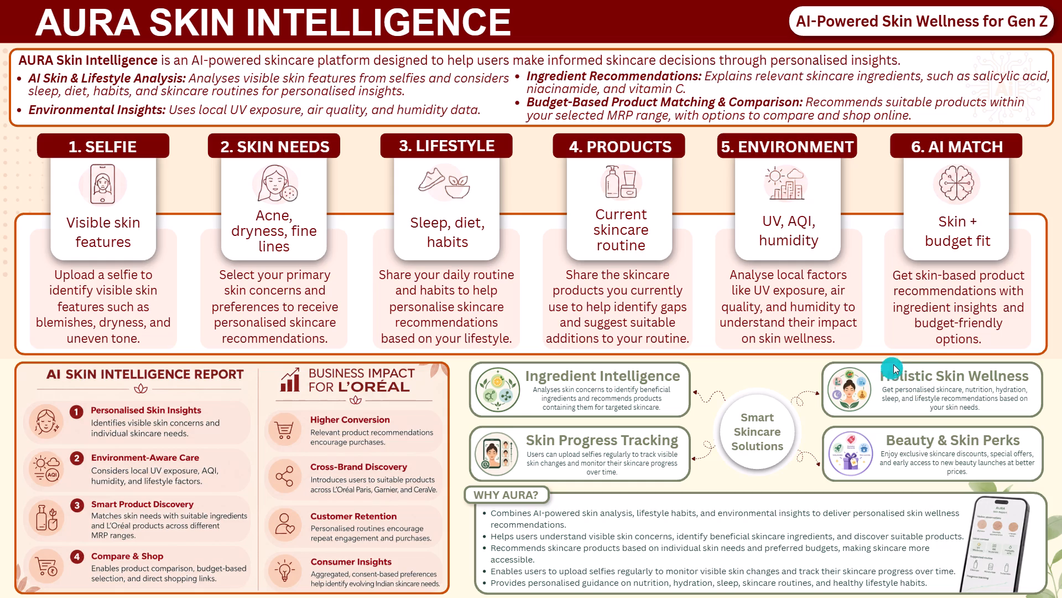
click(1033, 571)
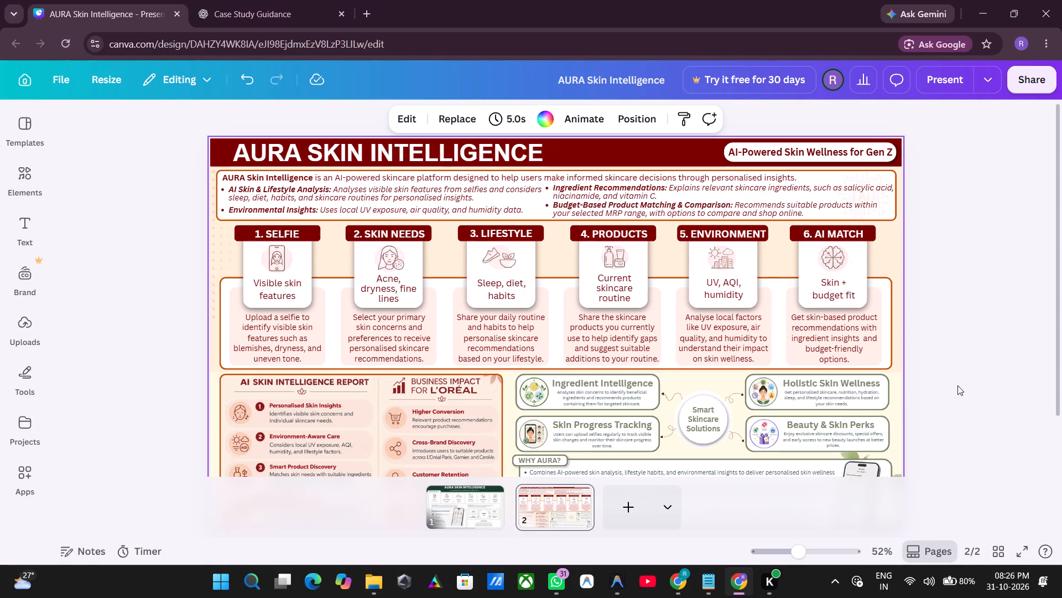
click(957, 385)
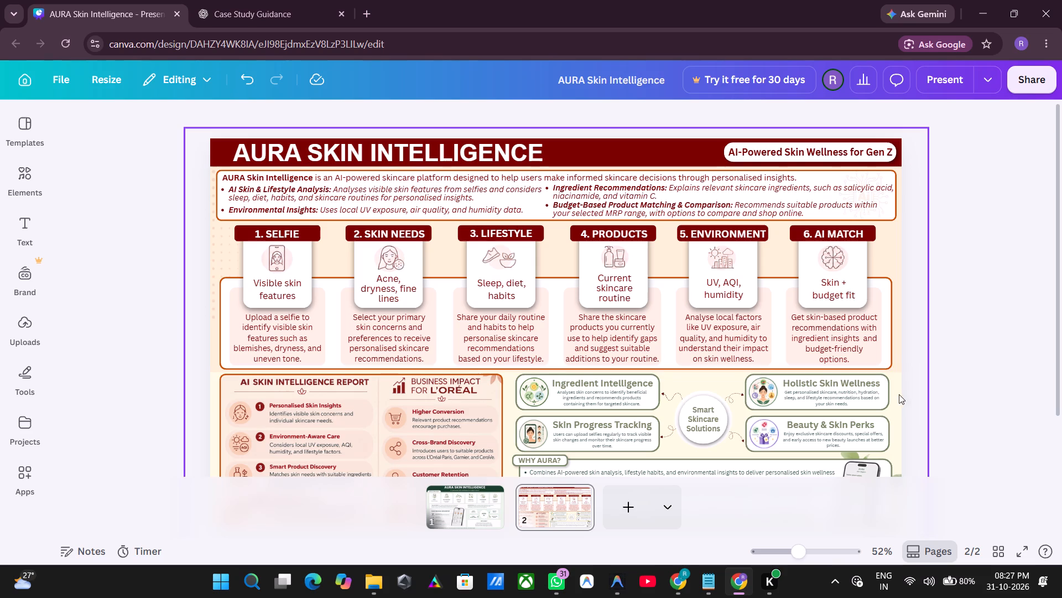
click(1016, 549)
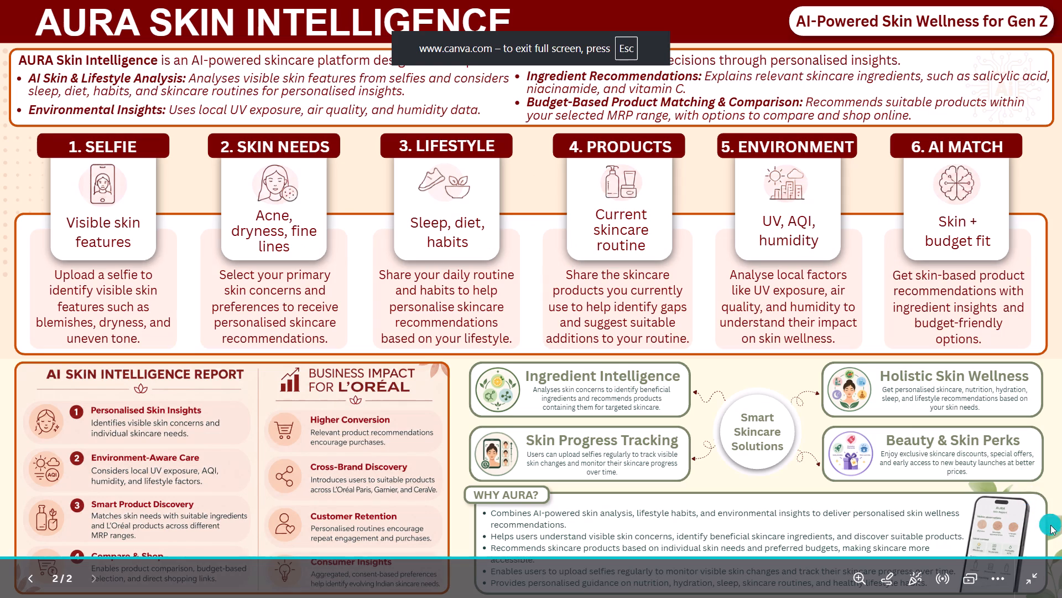
click(1033, 584)
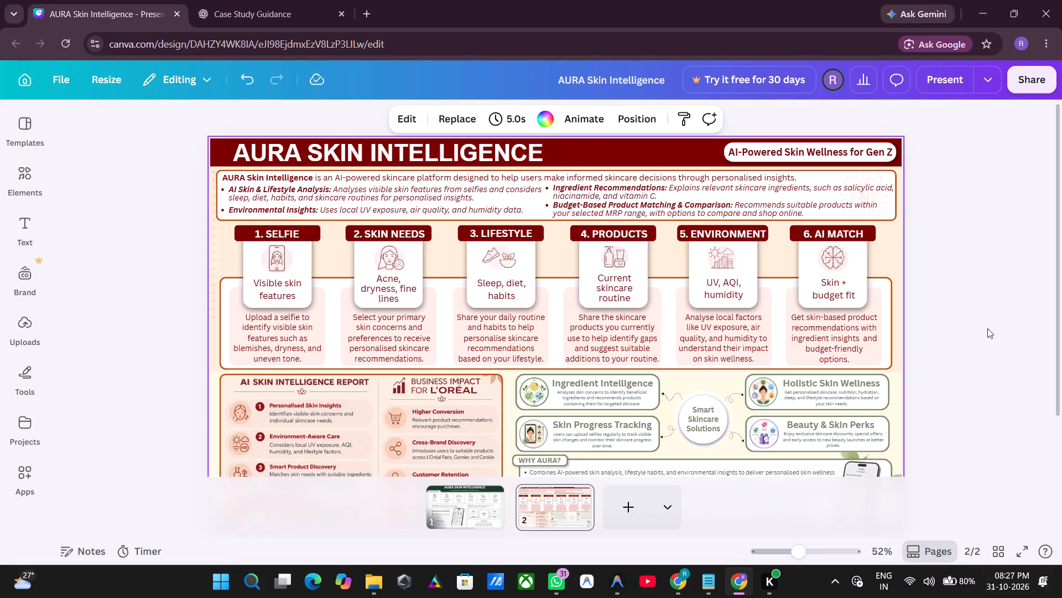
Delete the green case-study page, keeping only the maroon design.
click(489, 493)
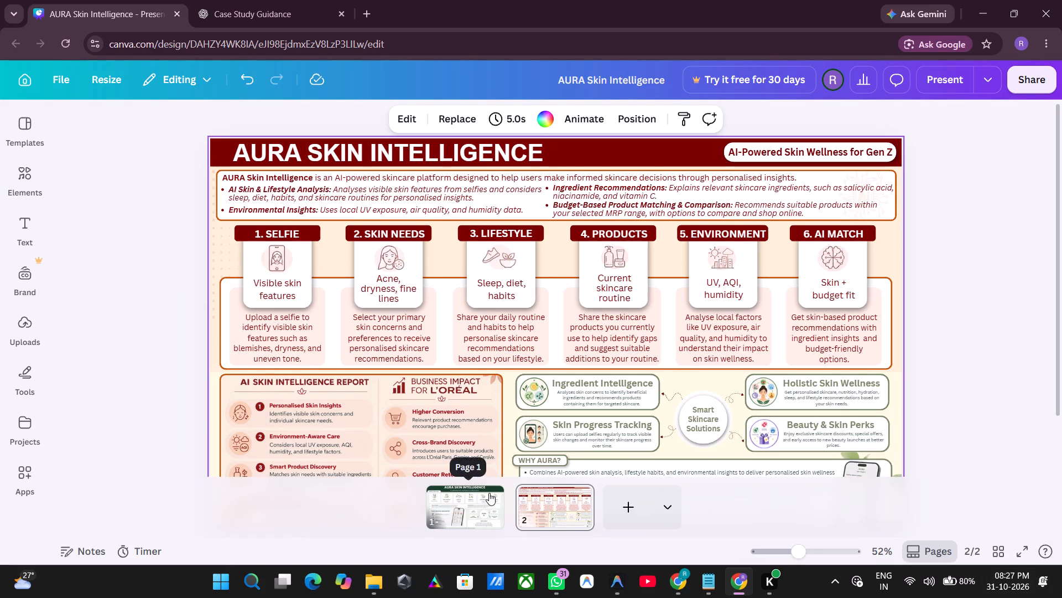
click(491, 495)
scroll(575, 220, down, 3)
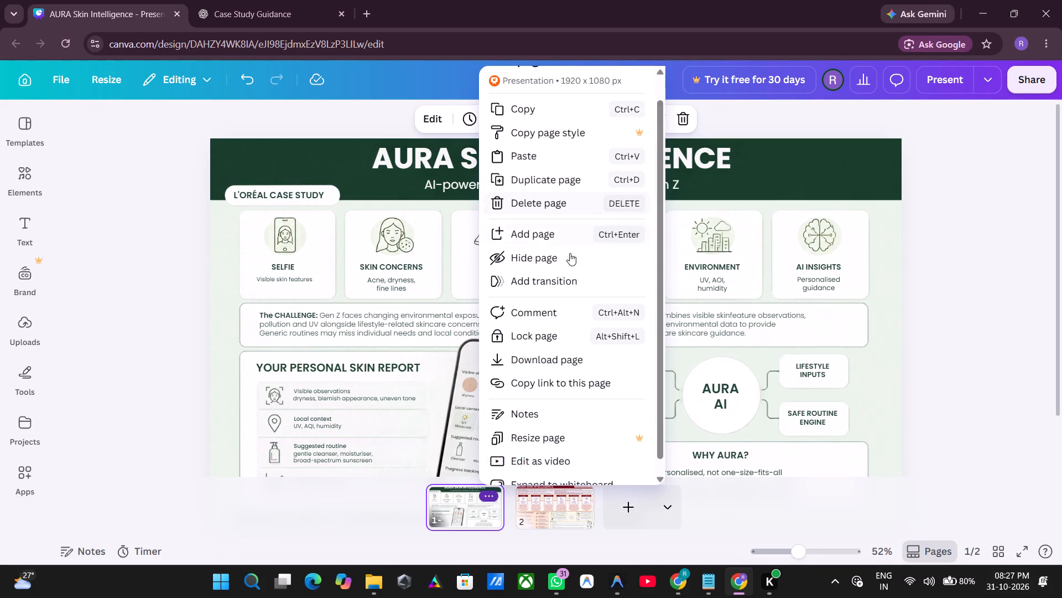
scroll(570, 253, down, 1)
scroll(565, 289, up, 3)
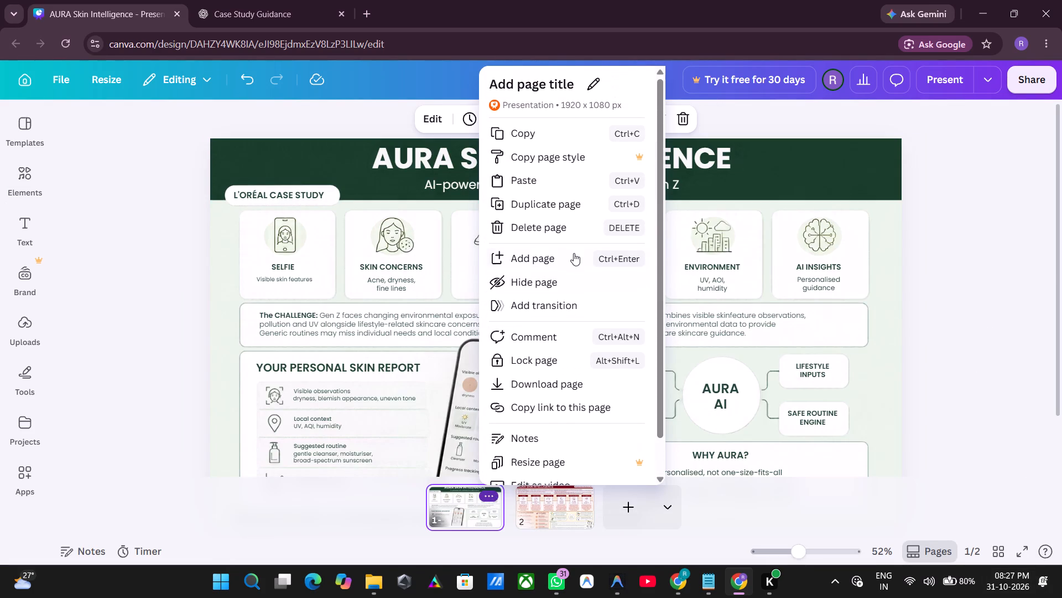
click(574, 234)
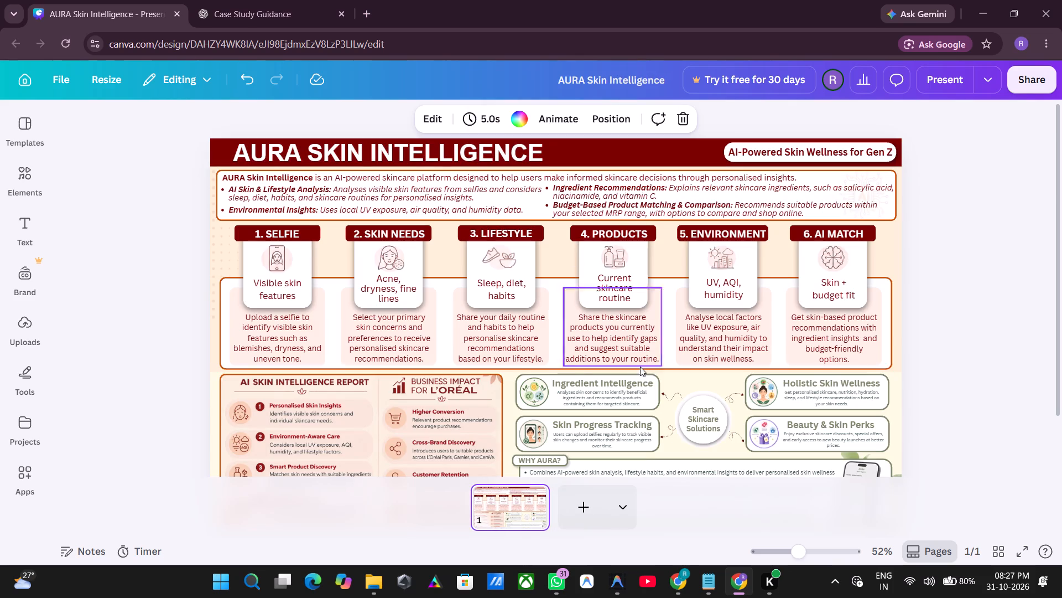
click(973, 317)
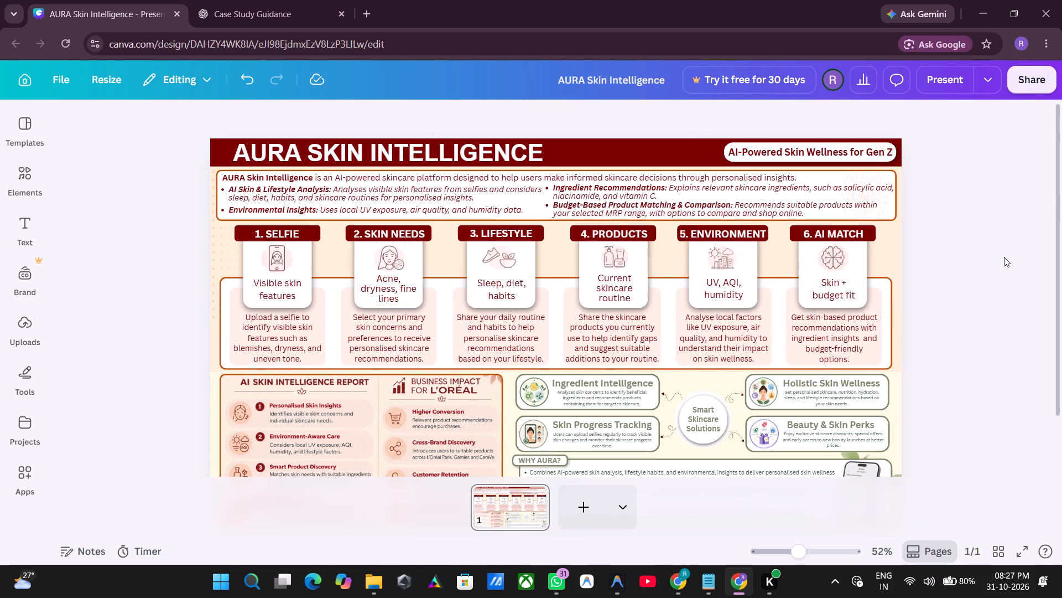
Preview the remaining maroon page in full screen.
scroll(992, 268, down, 4)
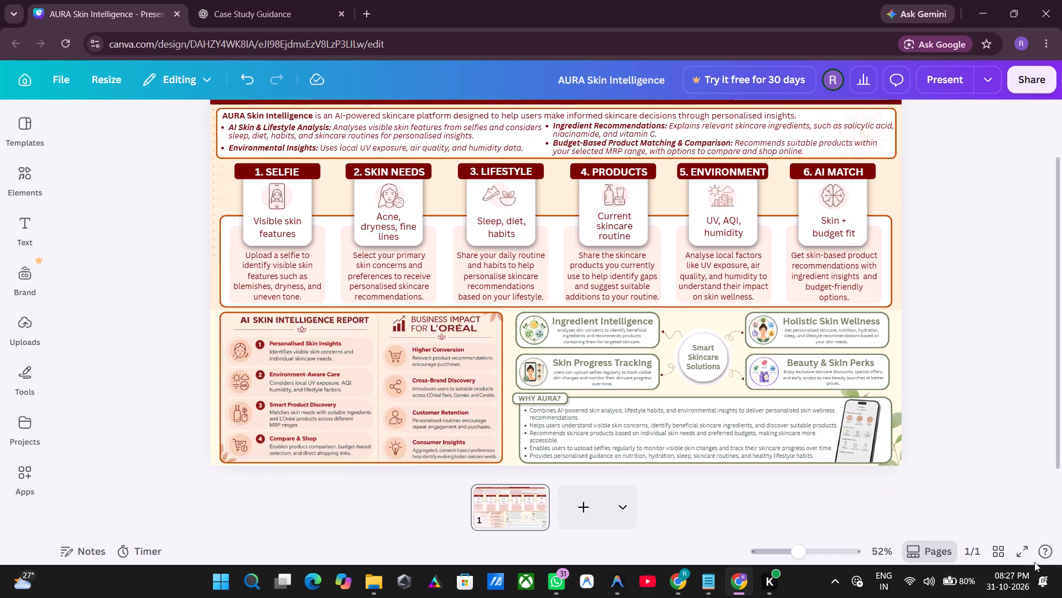
click(1027, 558)
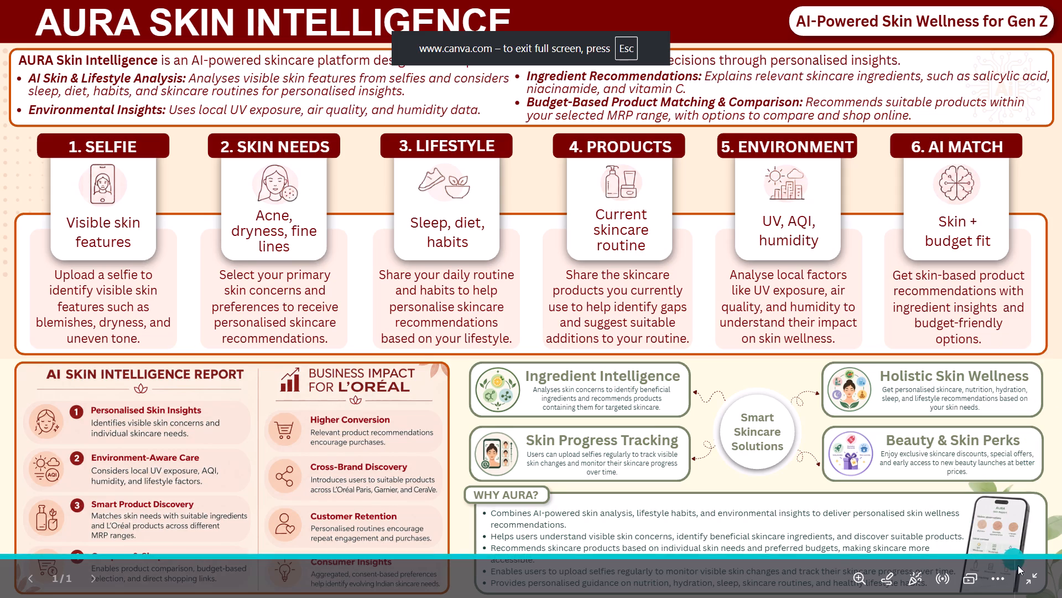
click(1029, 582)
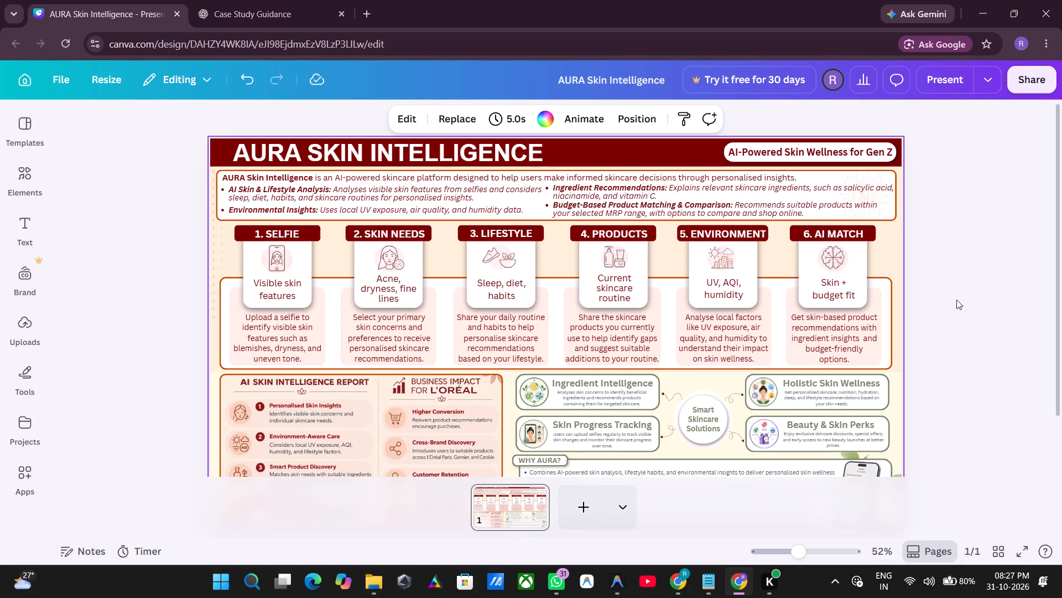
click(956, 300)
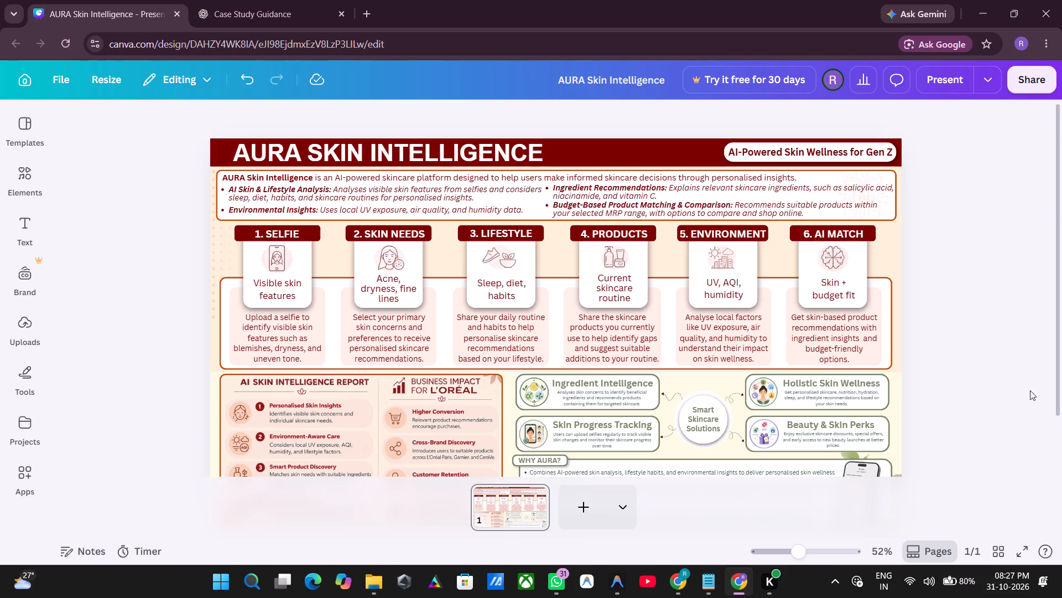
Reduce the corner rounding of the header's "AI-Powered Skin Wellness for Gen Z" label to 14.
click(848, 161)
click(474, 121)
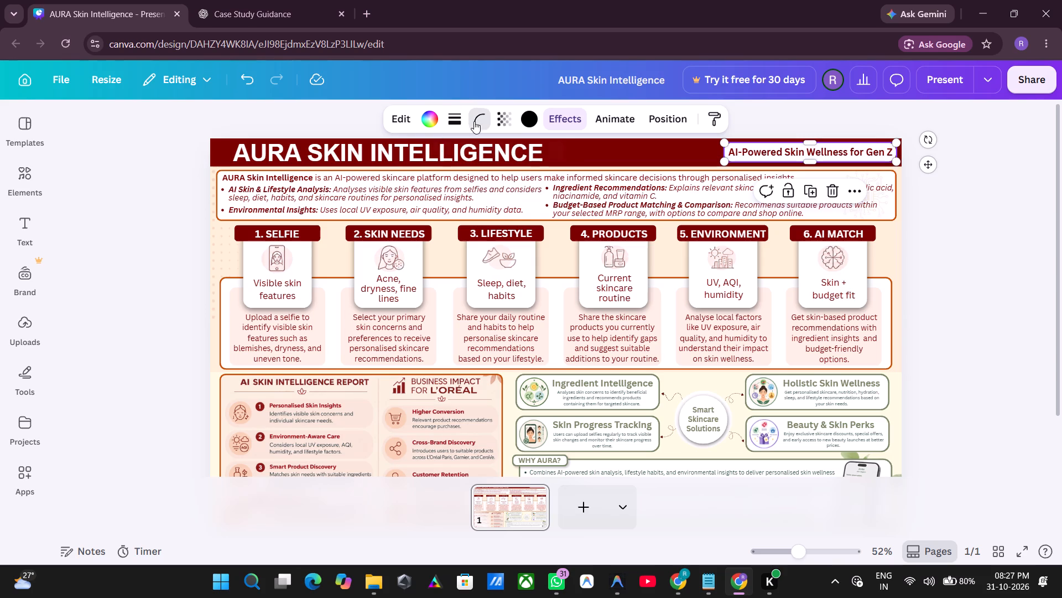
drag(438, 178, 433, 178)
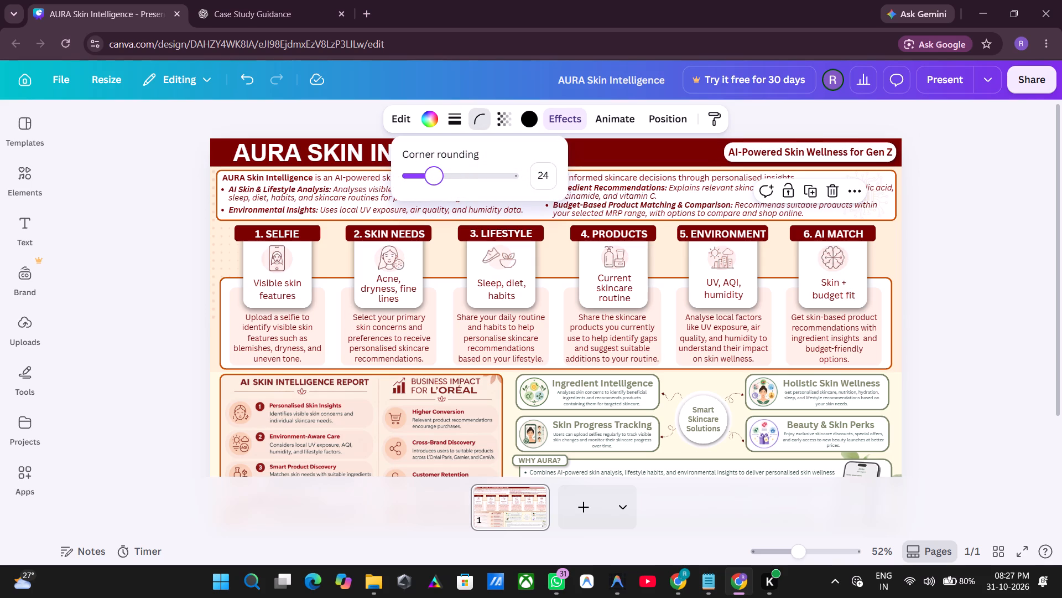
drag(433, 178, 423, 182)
drag(423, 182, 422, 184)
click(992, 214)
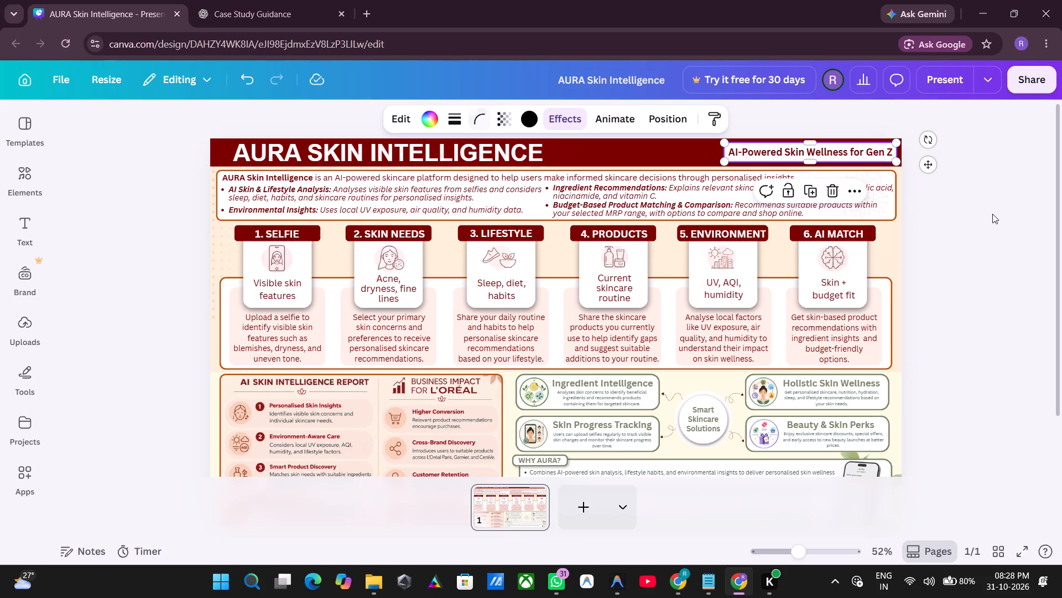
click(992, 214)
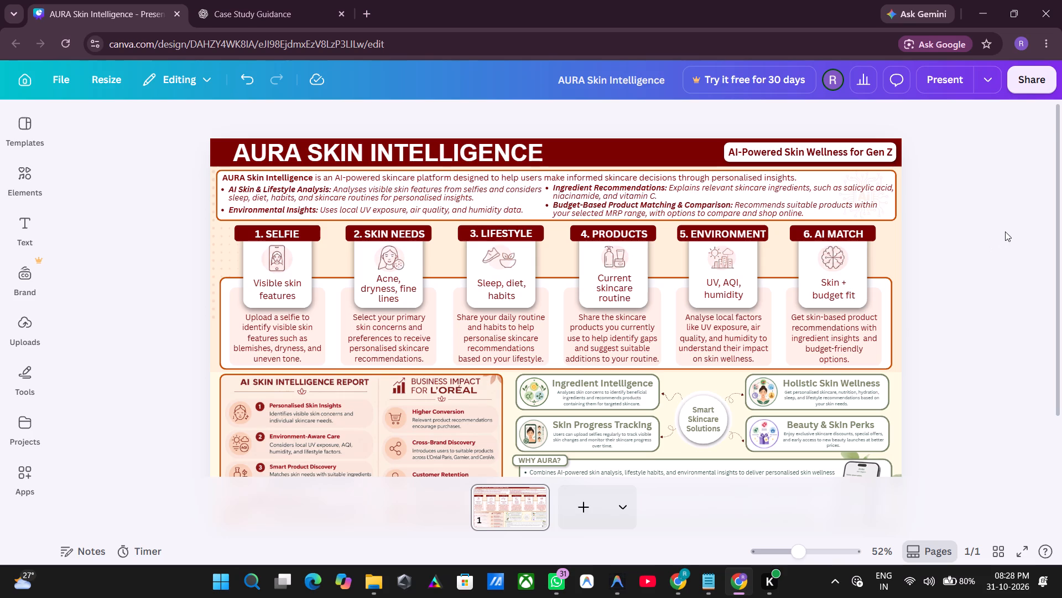
click(947, 260)
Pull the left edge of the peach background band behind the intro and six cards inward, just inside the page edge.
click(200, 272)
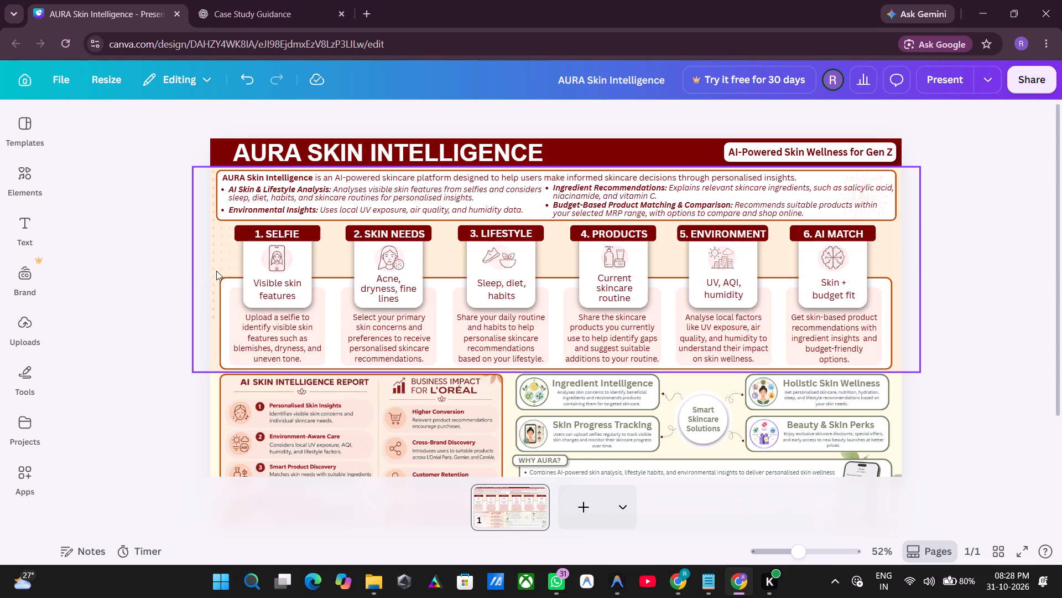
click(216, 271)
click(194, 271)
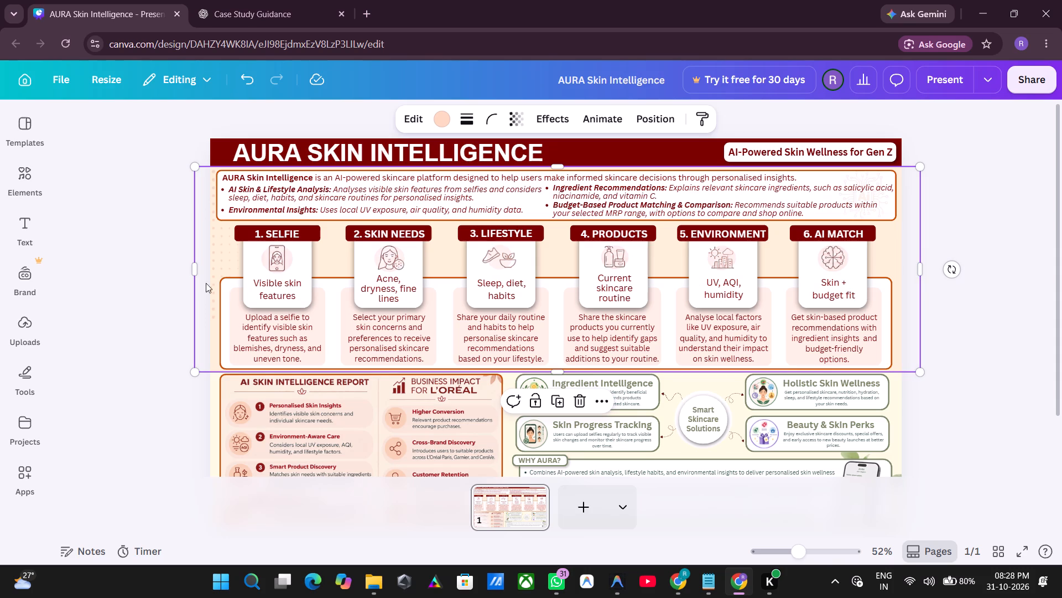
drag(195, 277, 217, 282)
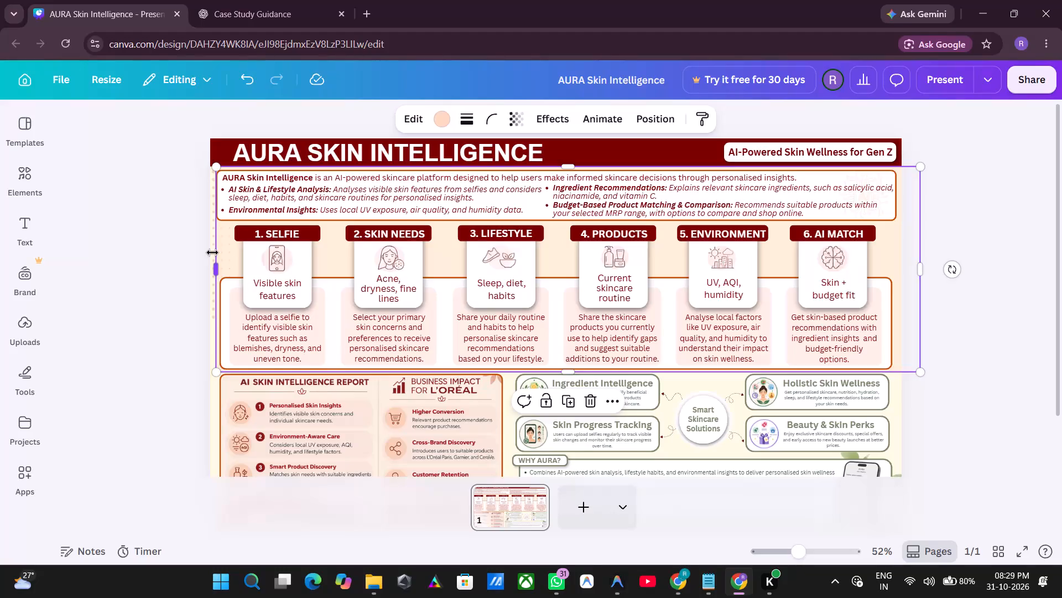
Extend the peach background band's left edge slightly past the page's left edge, making it about 1,999 wide by 570 high.
ctrl+scroll(196, 294, up, 4)
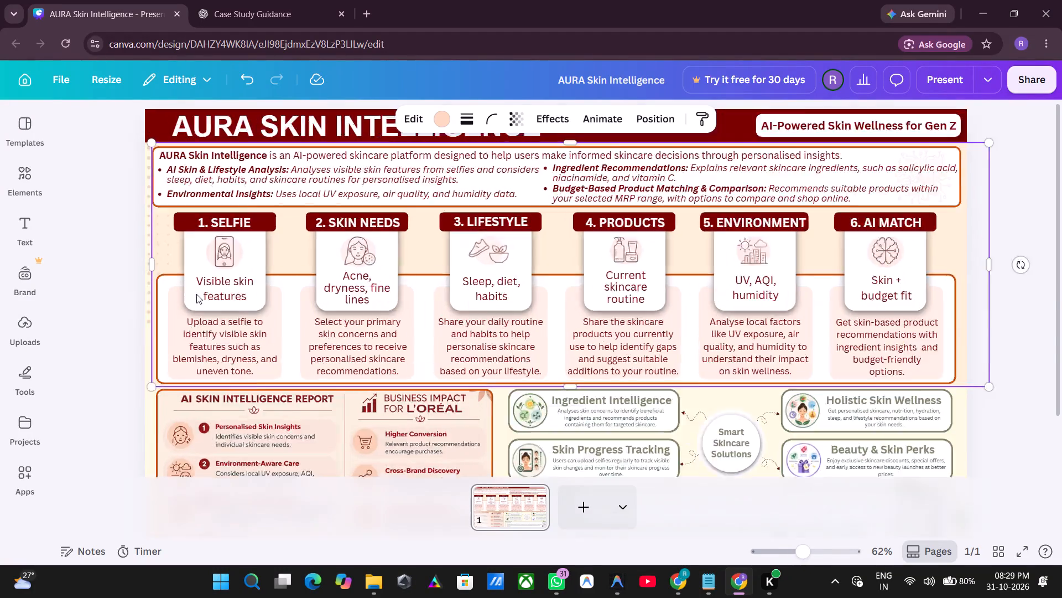
ctrl+scroll(196, 294, up, 2)
middle_drag(87, 239, 378, 310)
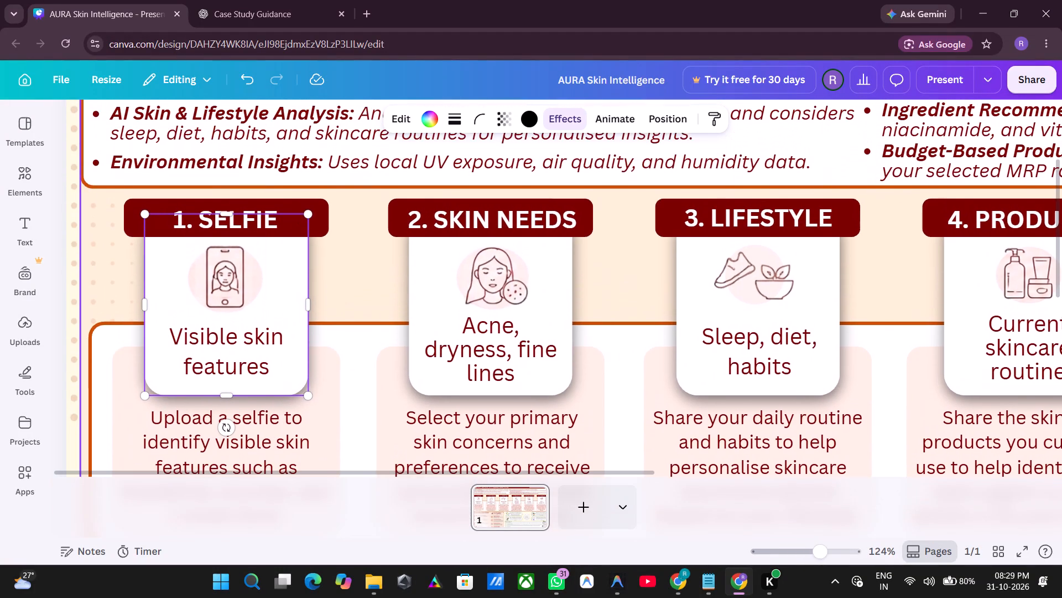
middle_drag(378, 310, 381, 311)
click(72, 281)
click(101, 274)
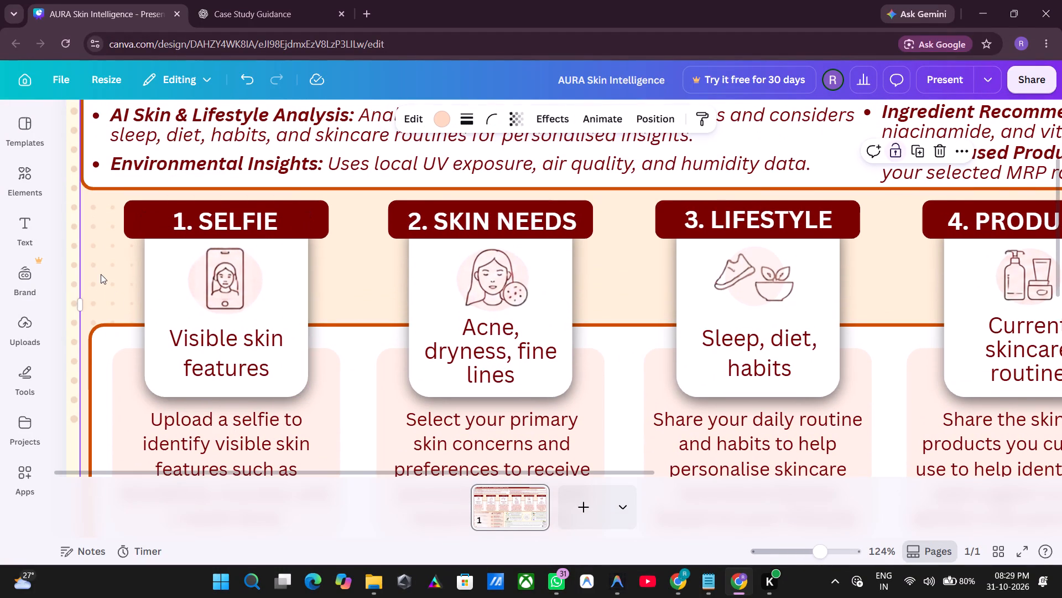
drag(81, 304, 42, 299)
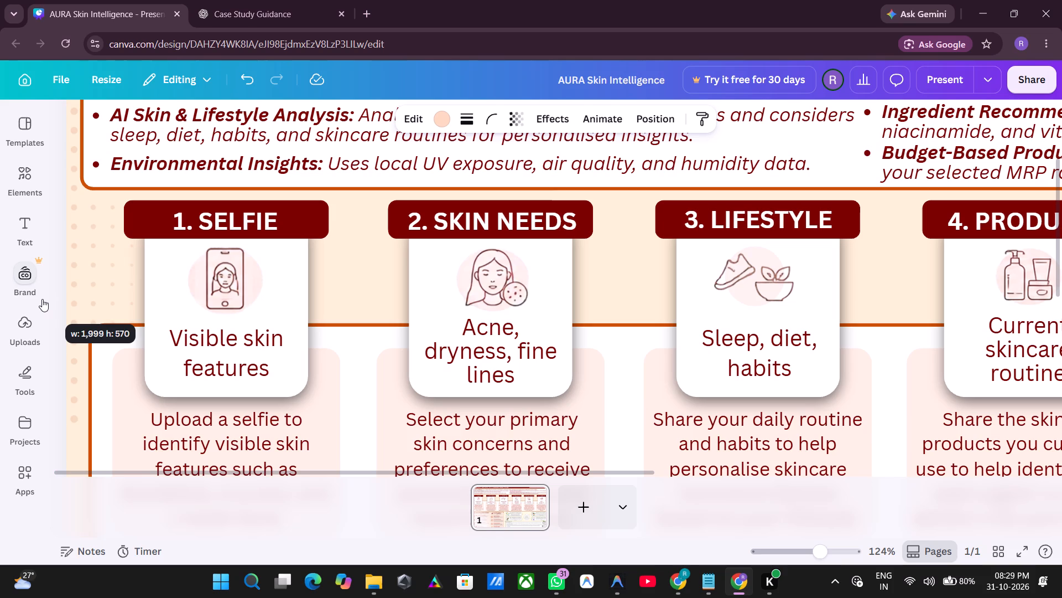
drag(42, 299, 44, 299)
ctrl+scroll(192, 291, down, 3)
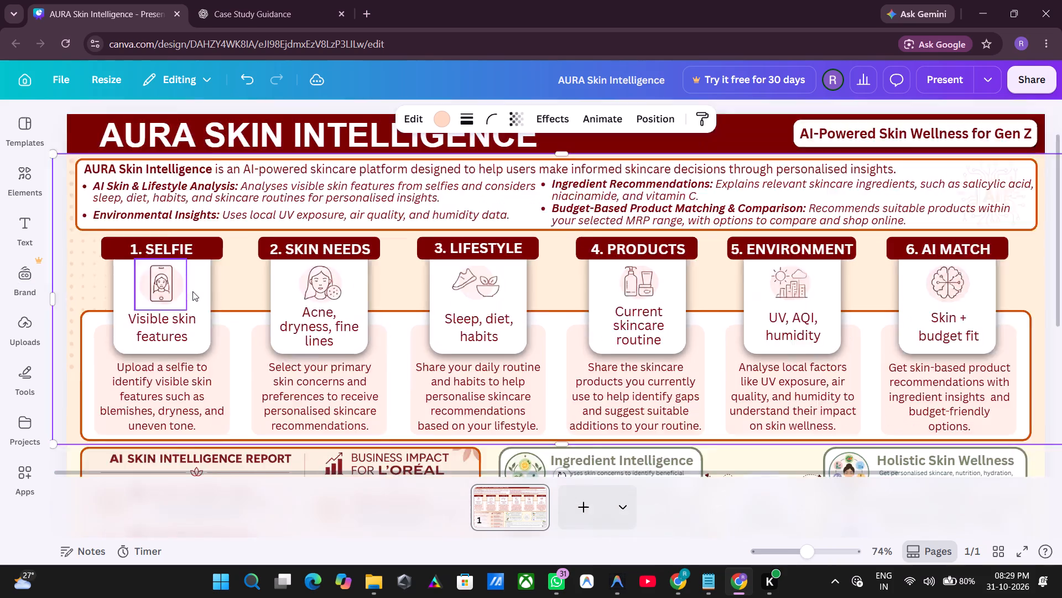
ctrl+scroll(192, 291, down, 1)
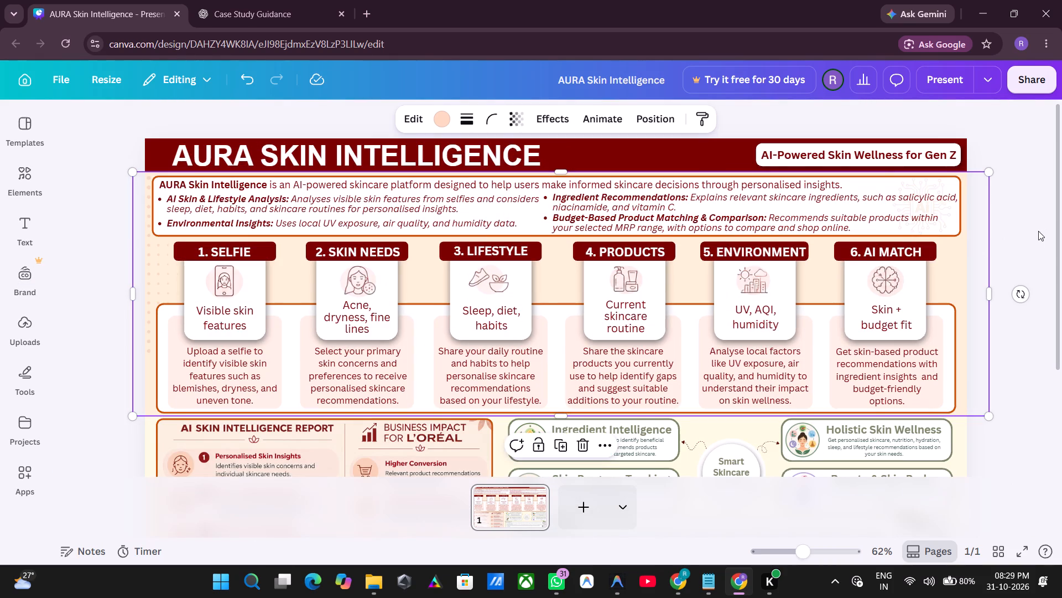
click(1038, 231)
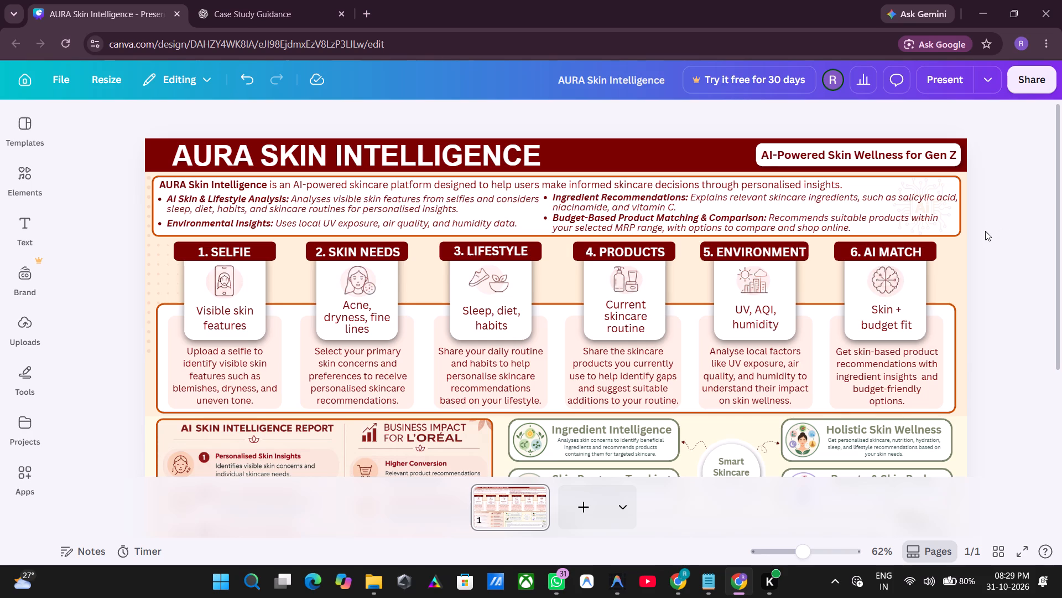
Browse the recommended graphics for a decorative element that suits the peach section of the page.
scroll(986, 231, down, 2)
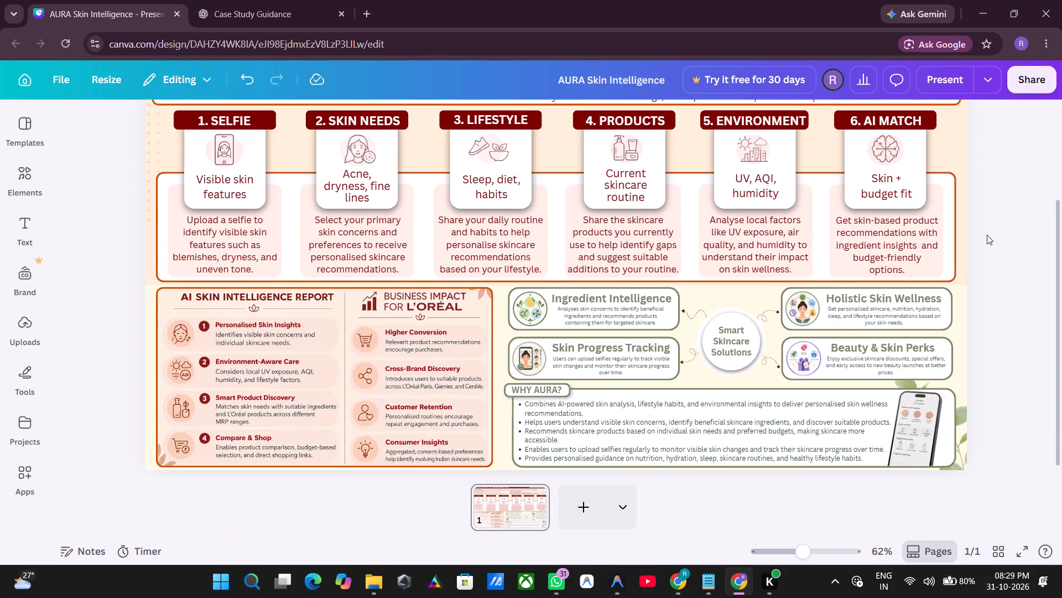
scroll(987, 235, up, 1)
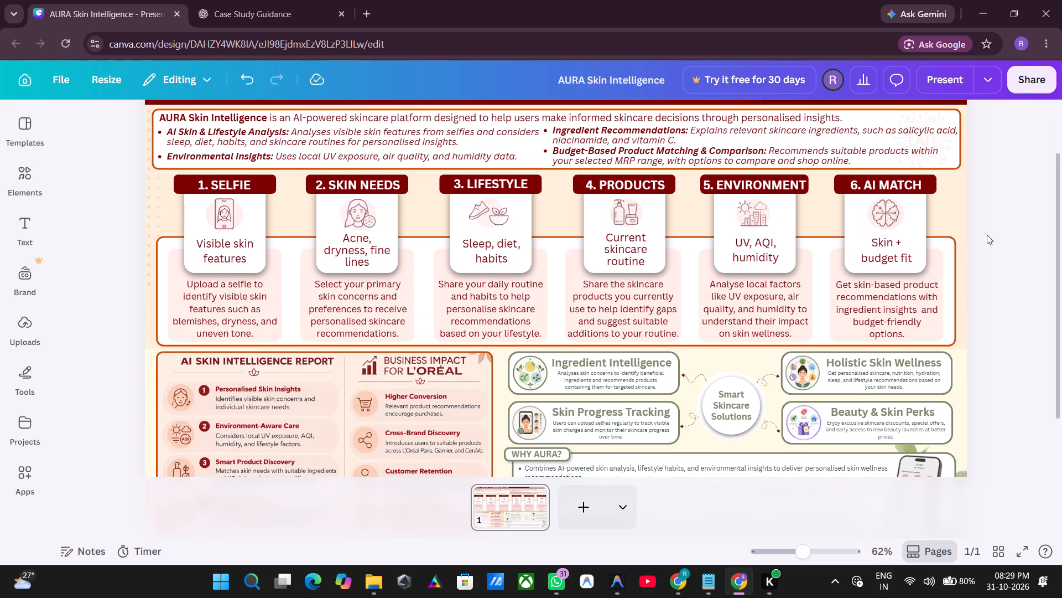
click(18, 190)
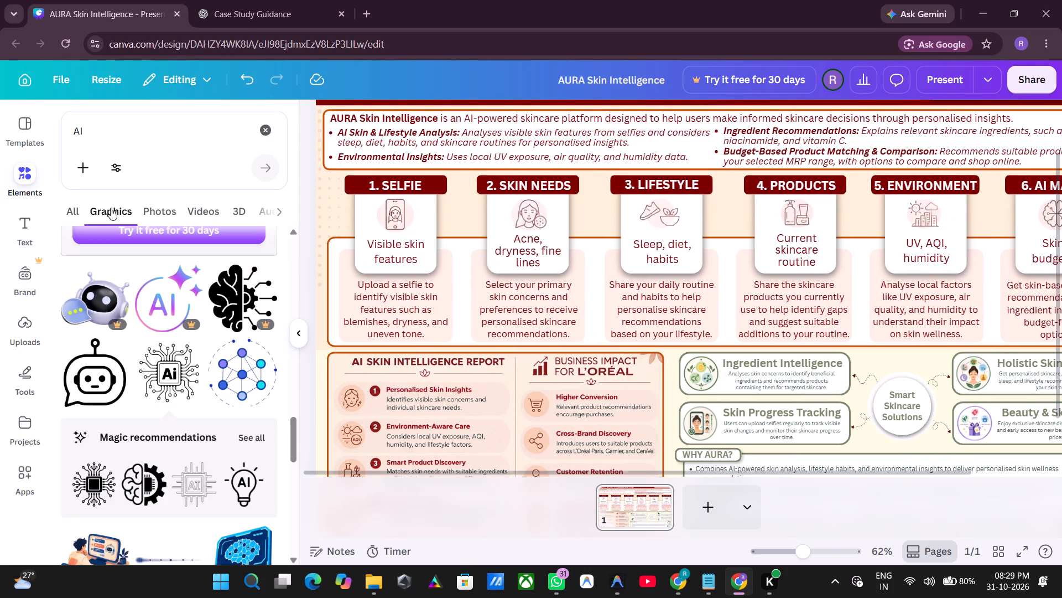
click(257, 129)
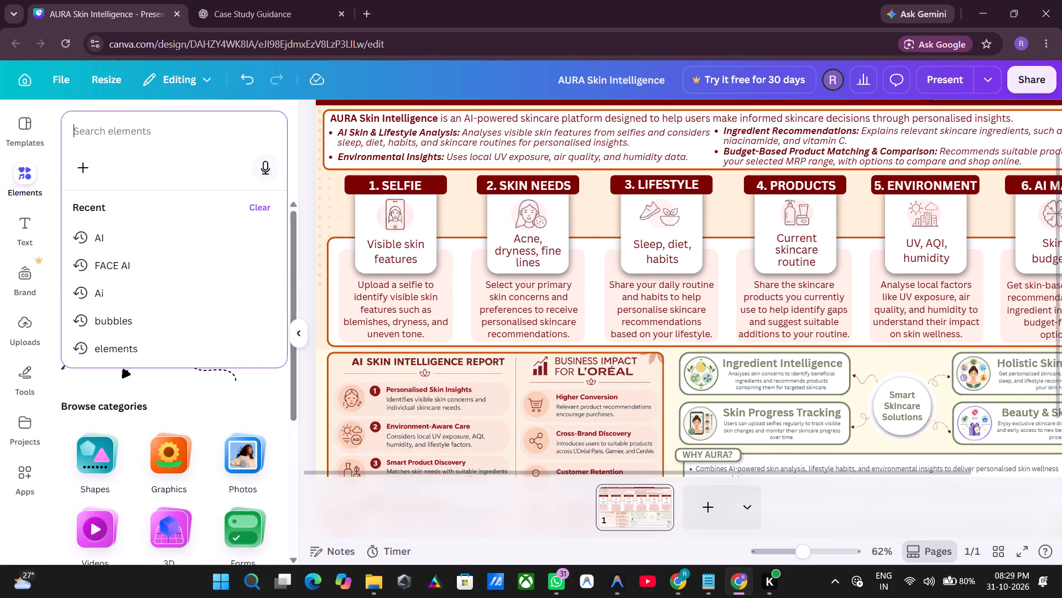
click(305, 183)
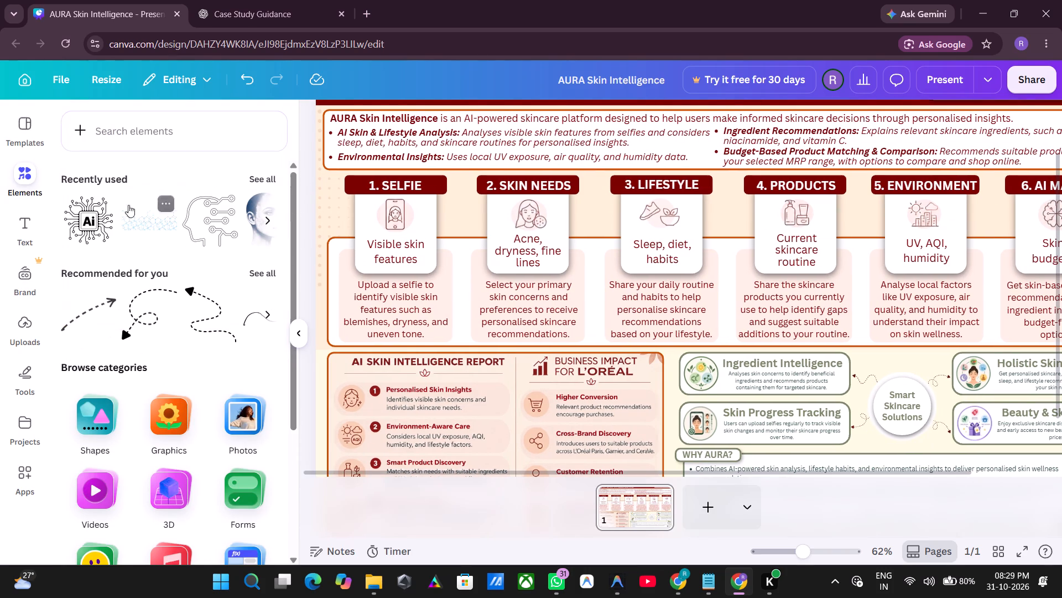
scroll(112, 198, up, 4)
click(269, 269)
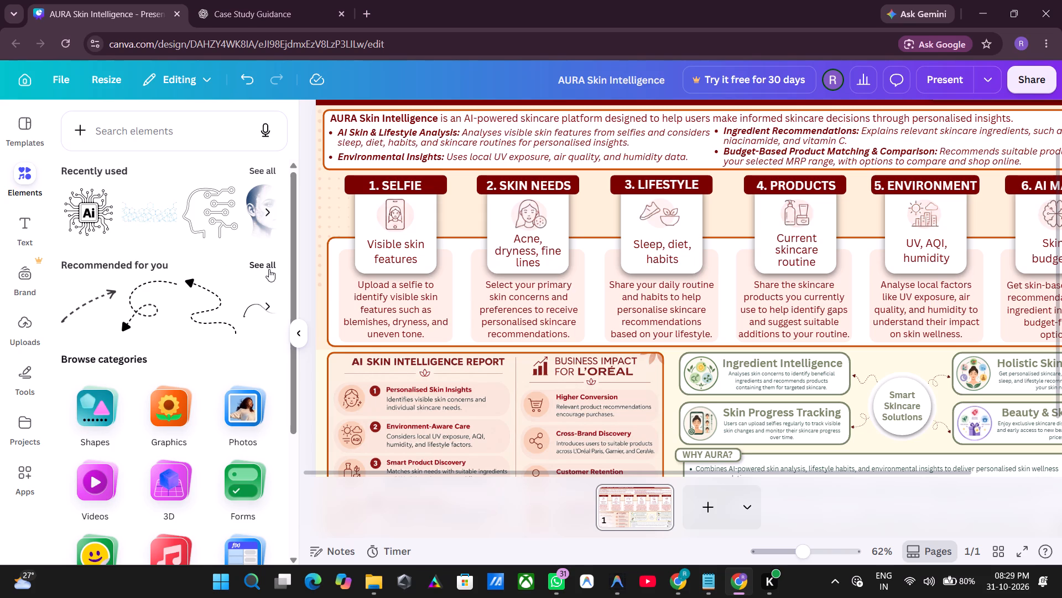
scroll(216, 296, down, 10)
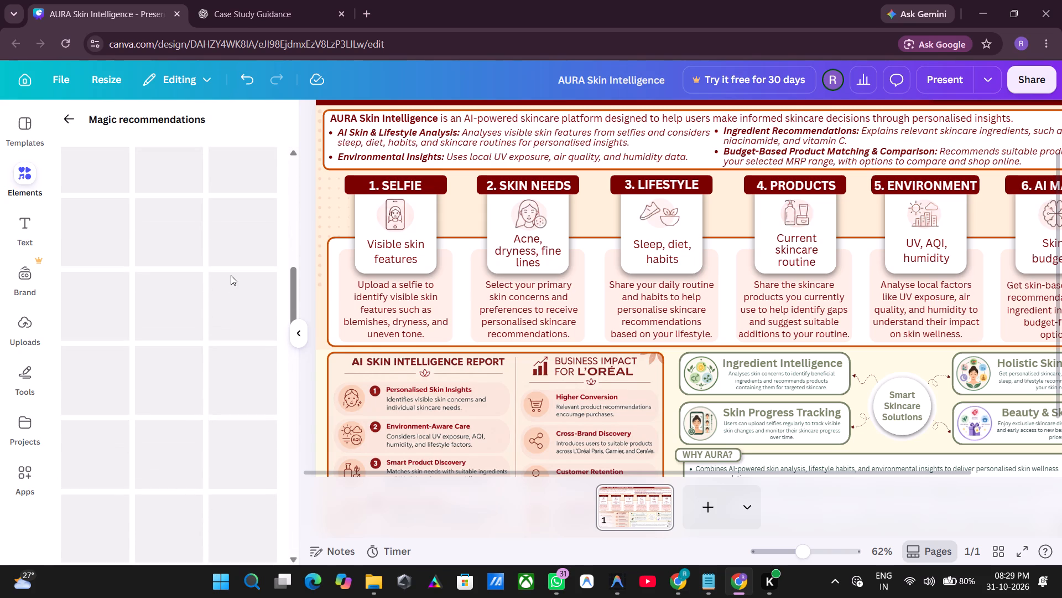
scroll(230, 280, down, 6)
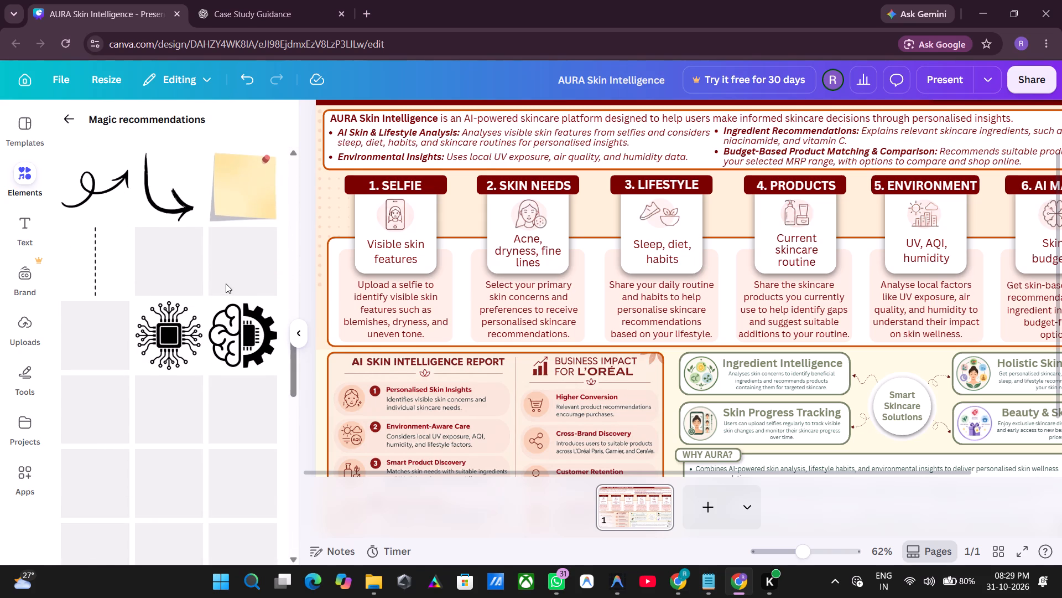
scroll(226, 283, down, 11)
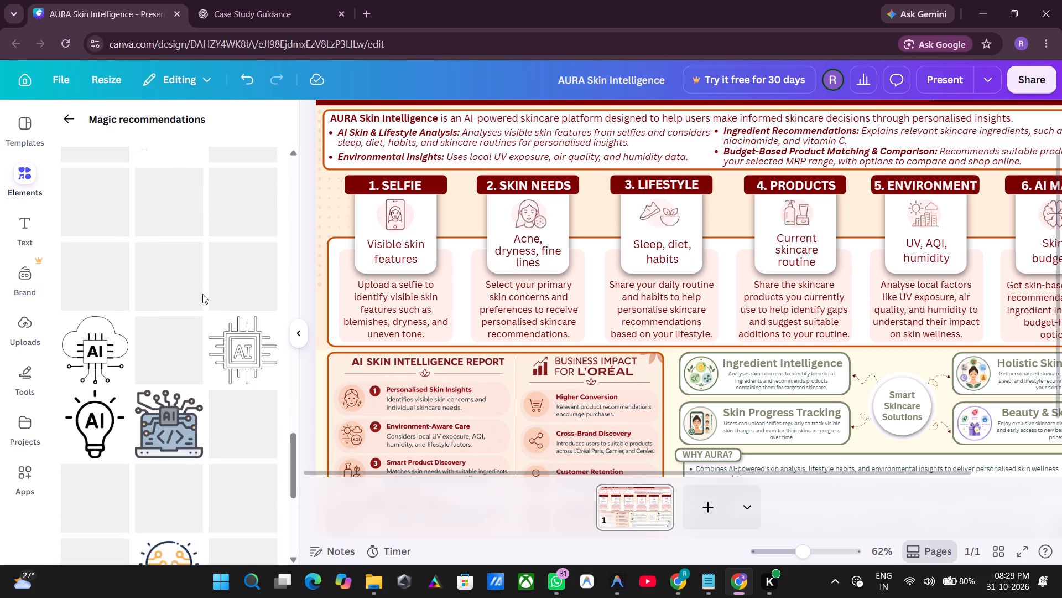
scroll(202, 294, down, 6)
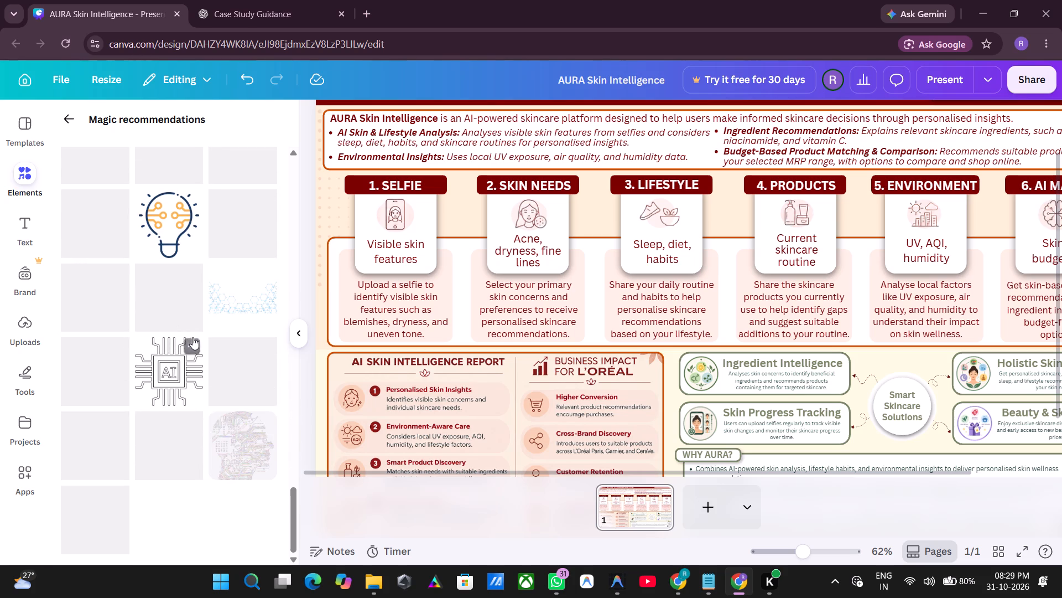
scroll(192, 342, down, 1)
scroll(189, 449, down, 3)
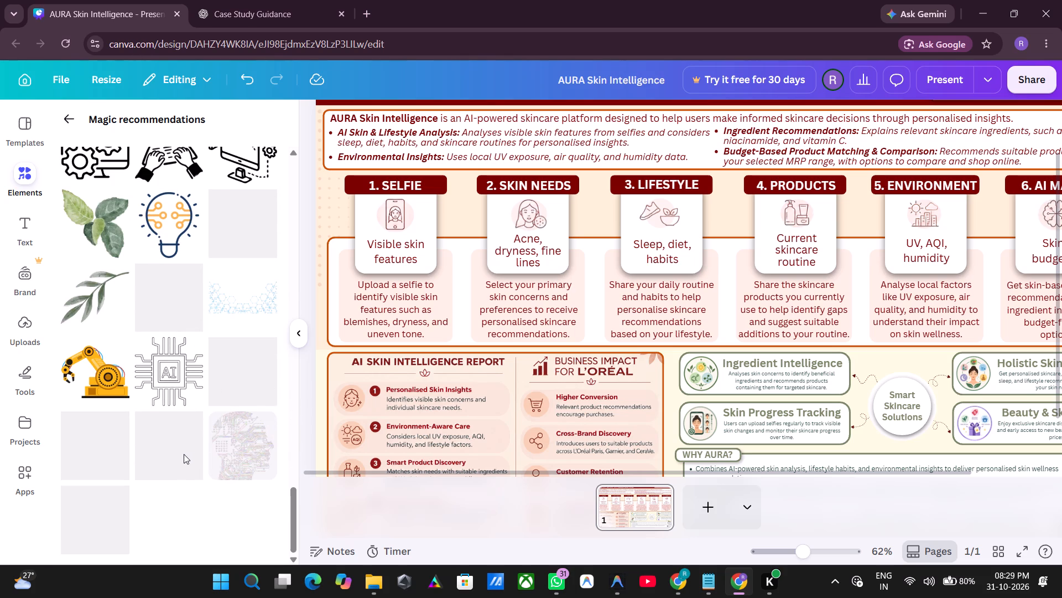
scroll(183, 454, up, 3)
scroll(188, 446, down, 8)
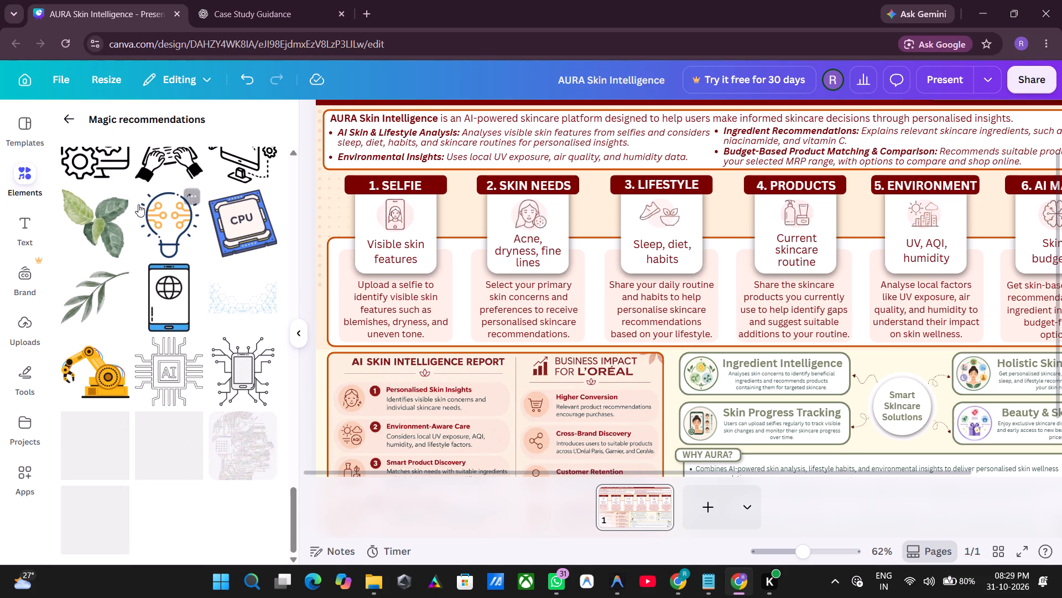
click(62, 105)
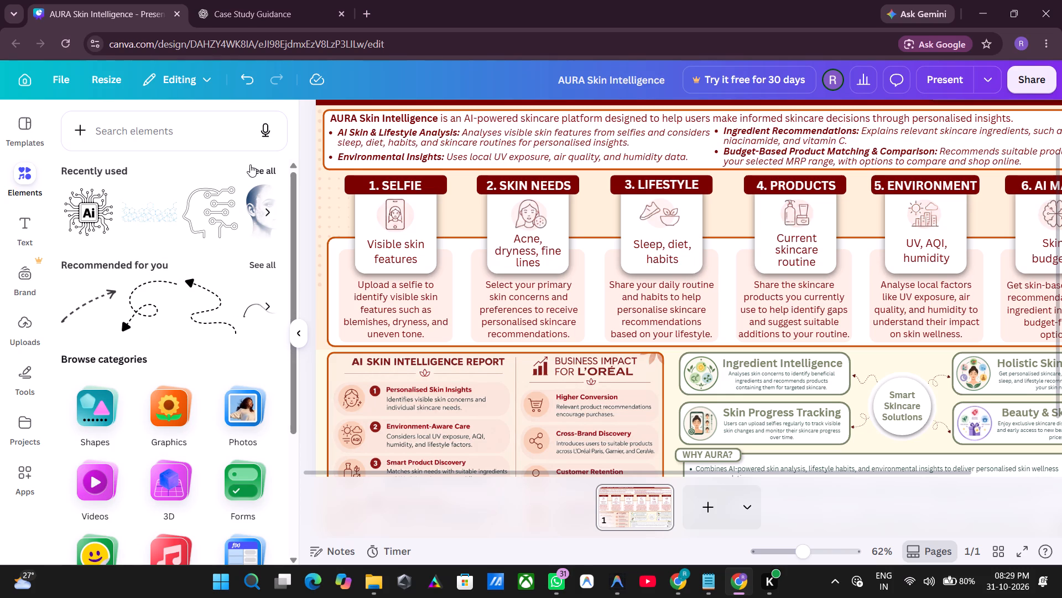
Insert the recently used black halftone dot graphic and rotate it 180° so its dense side faces the opposite way.
click(250, 164)
scroll(238, 301, down, 1)
click(166, 342)
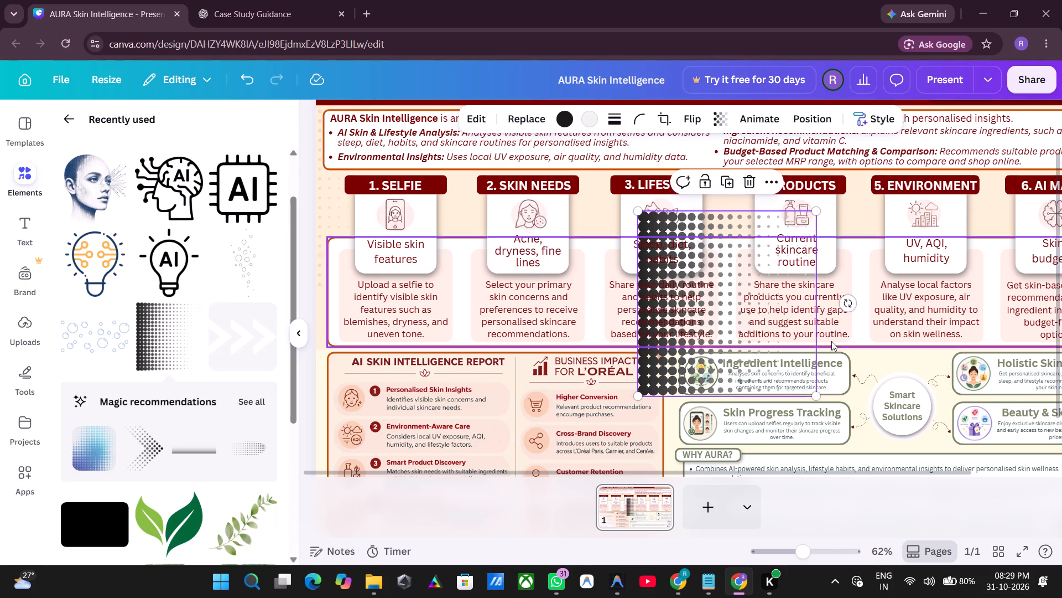
drag(852, 305, 660, 301)
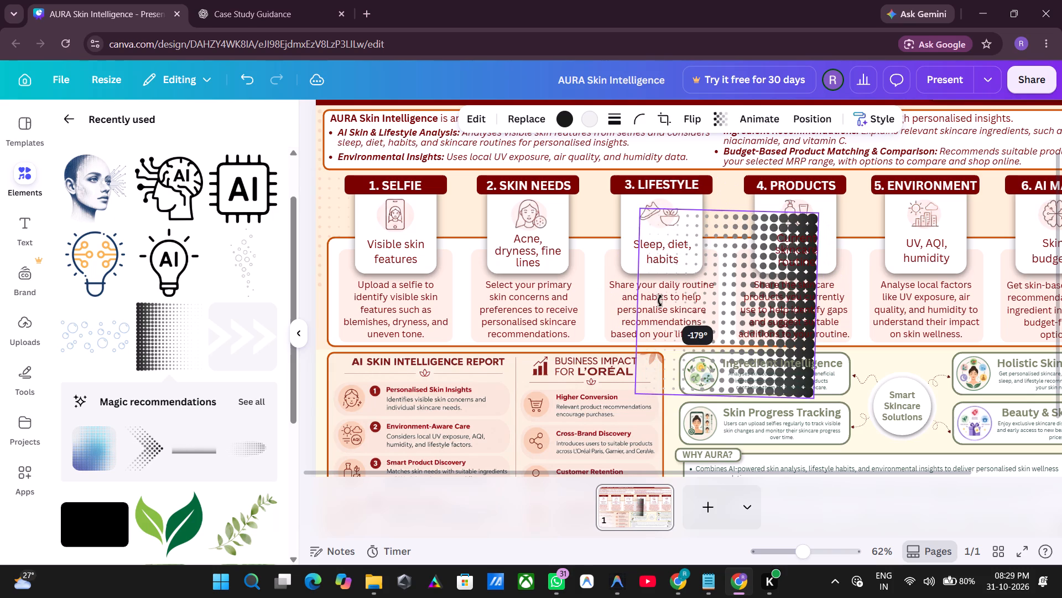
drag(660, 301, 660, 302)
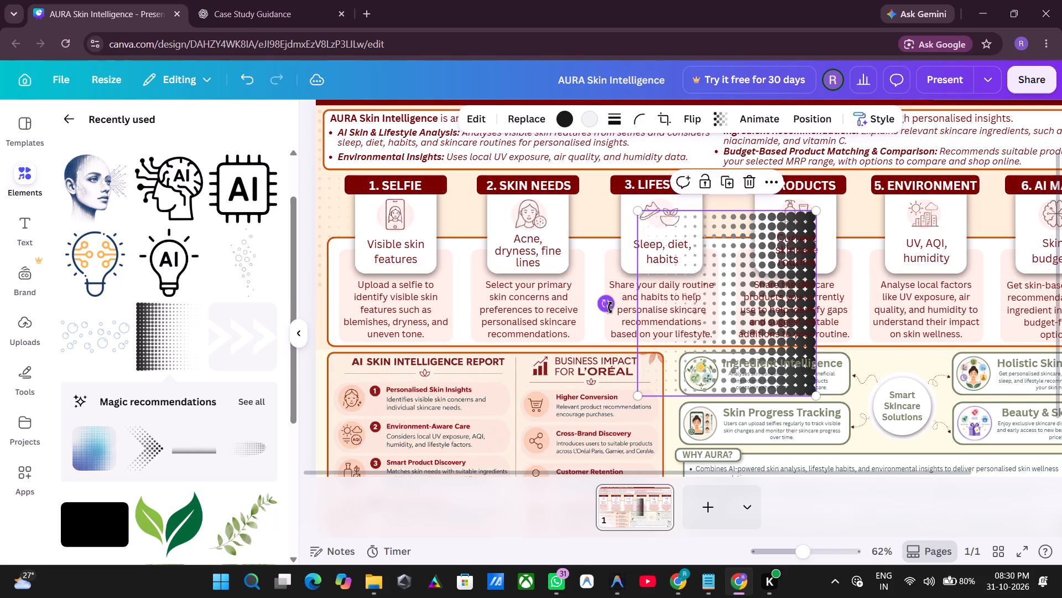
click(609, 307)
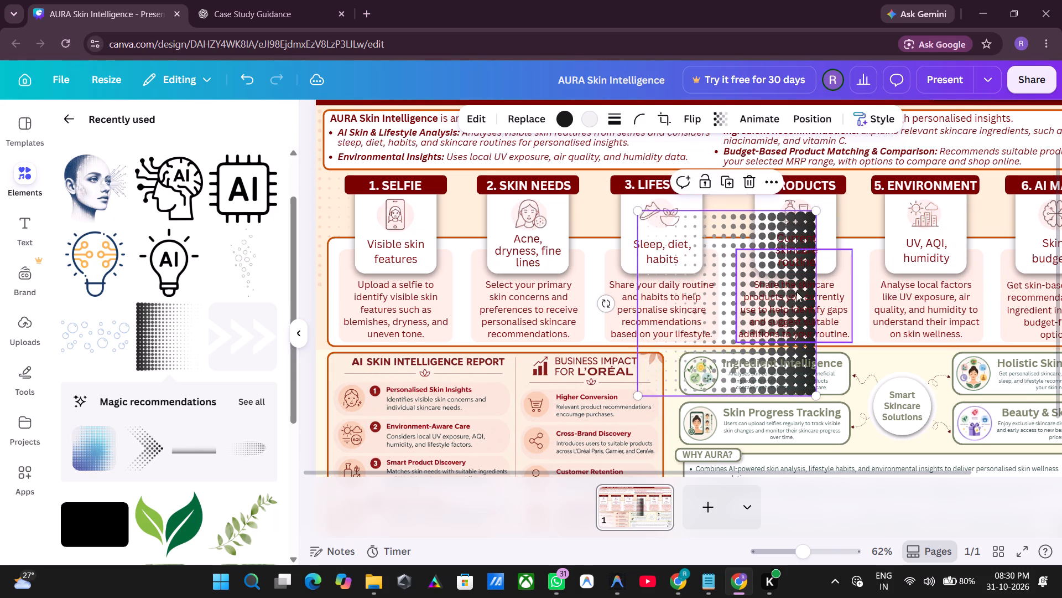
Move the halftone dot graphic over the page's right edge beside the "6. AI MATCH" card, at about X 1790, Y 161 px.
drag(725, 300, 904, 310)
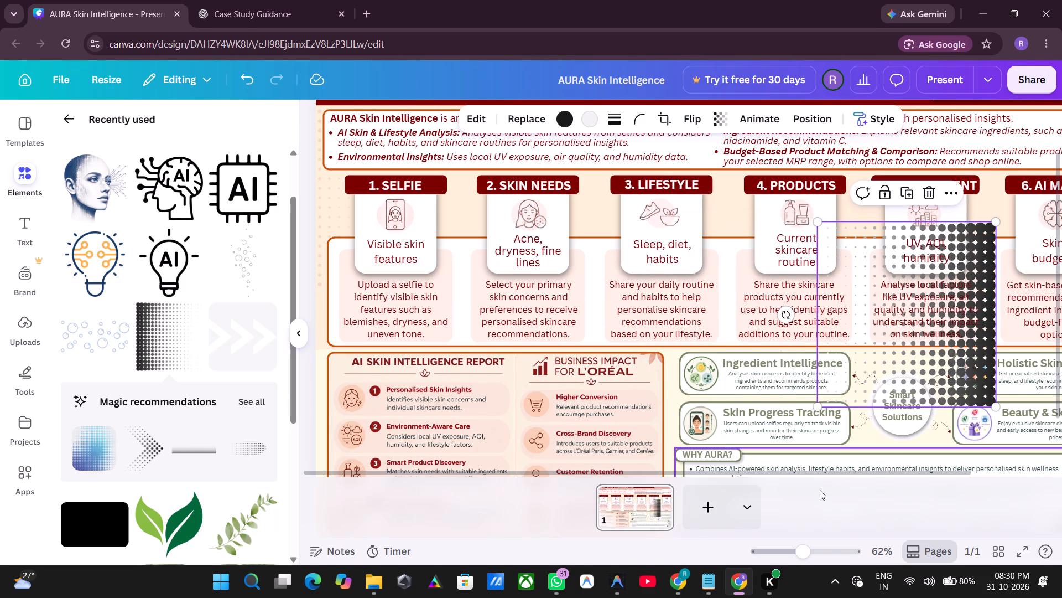
drag(850, 473, 1007, 469)
drag(787, 337, 788, 337)
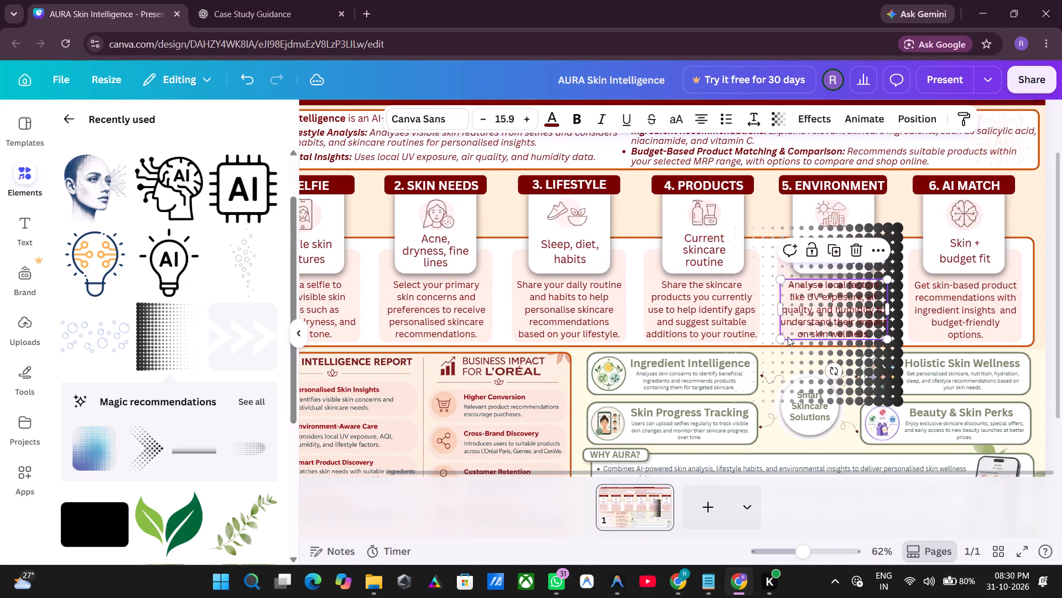
drag(788, 337, 858, 331)
key(ctrl+z)
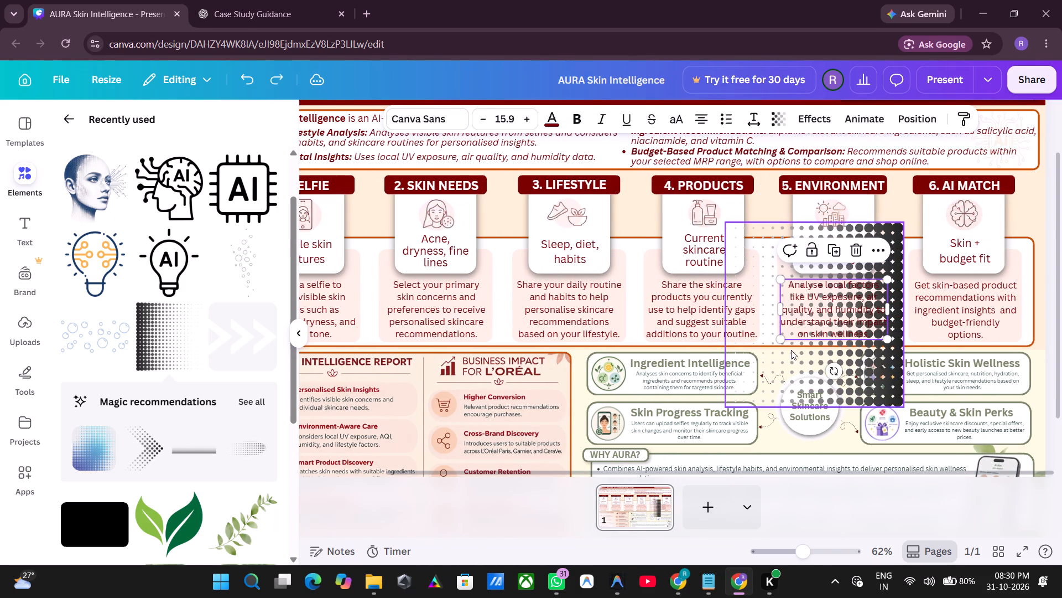
drag(775, 358, 1000, 275)
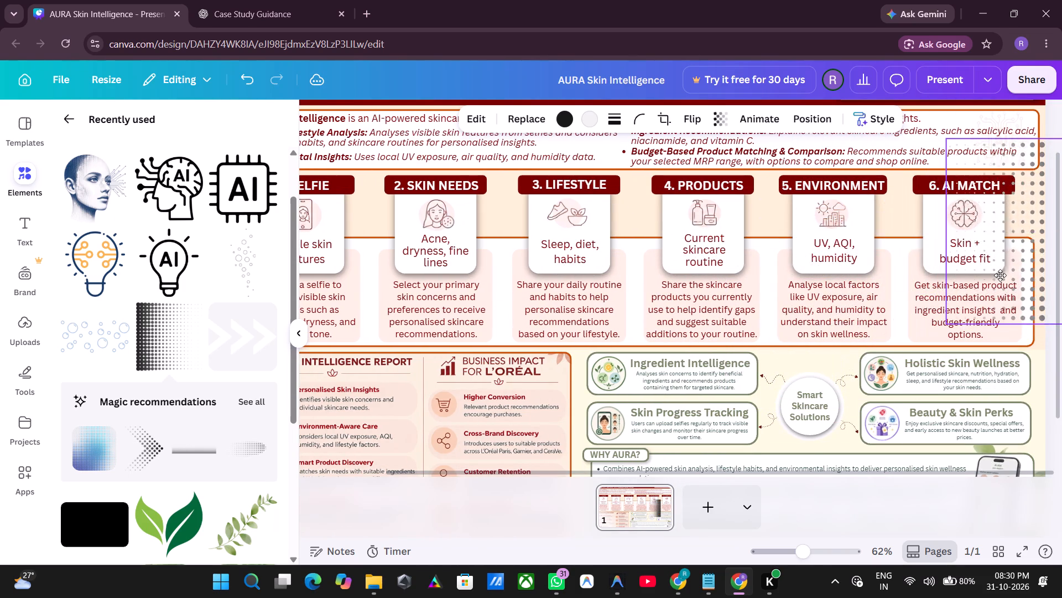
drag(1000, 275, 1040, 270)
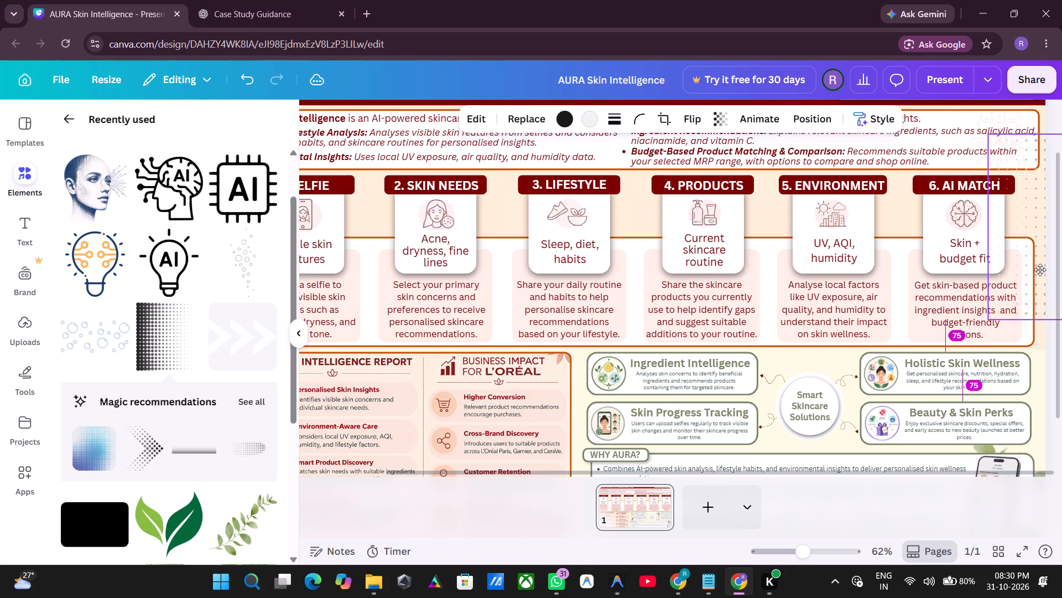
drag(1040, 270, 1038, 274)
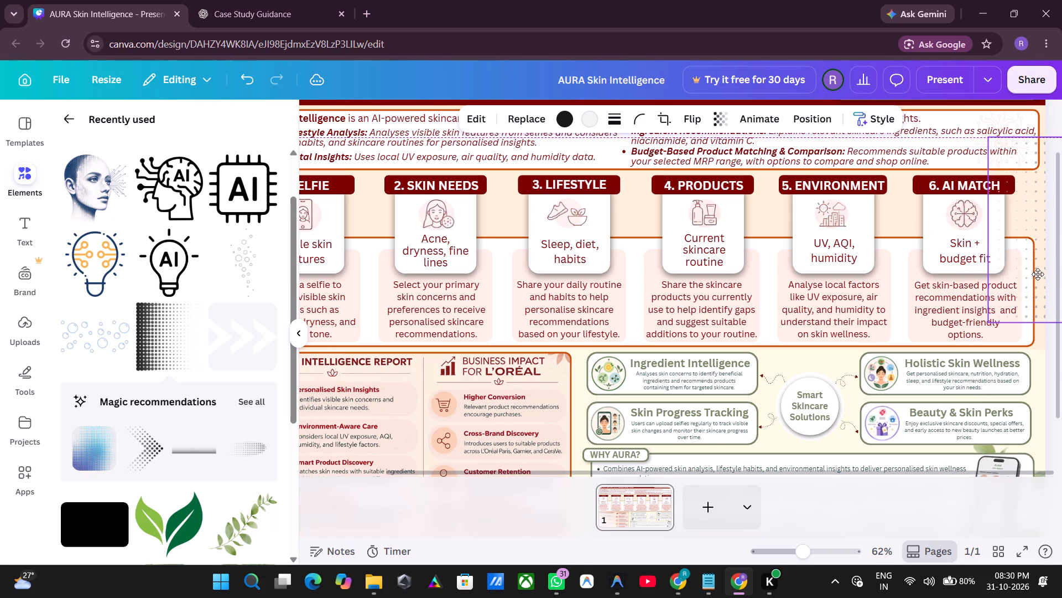
drag(1038, 274, 1034, 277)
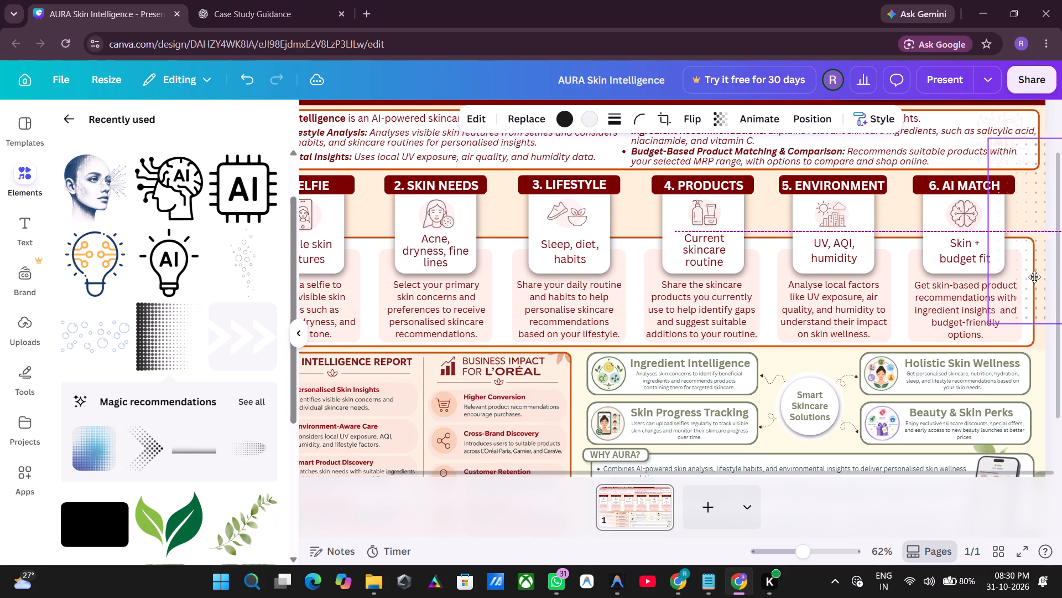
drag(1034, 277, 1035, 276)
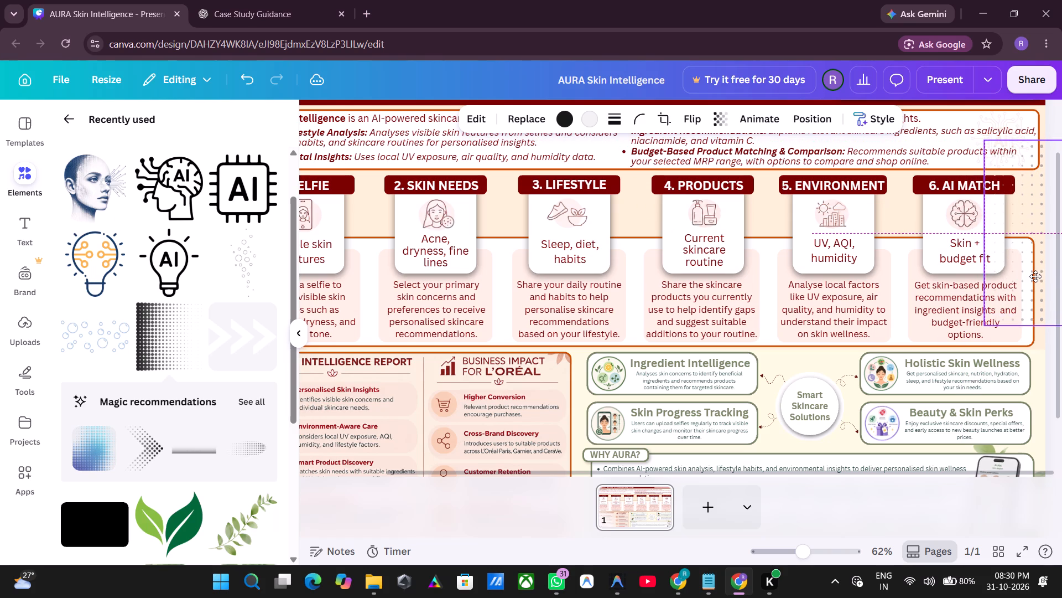
drag(1035, 276, 1039, 277)
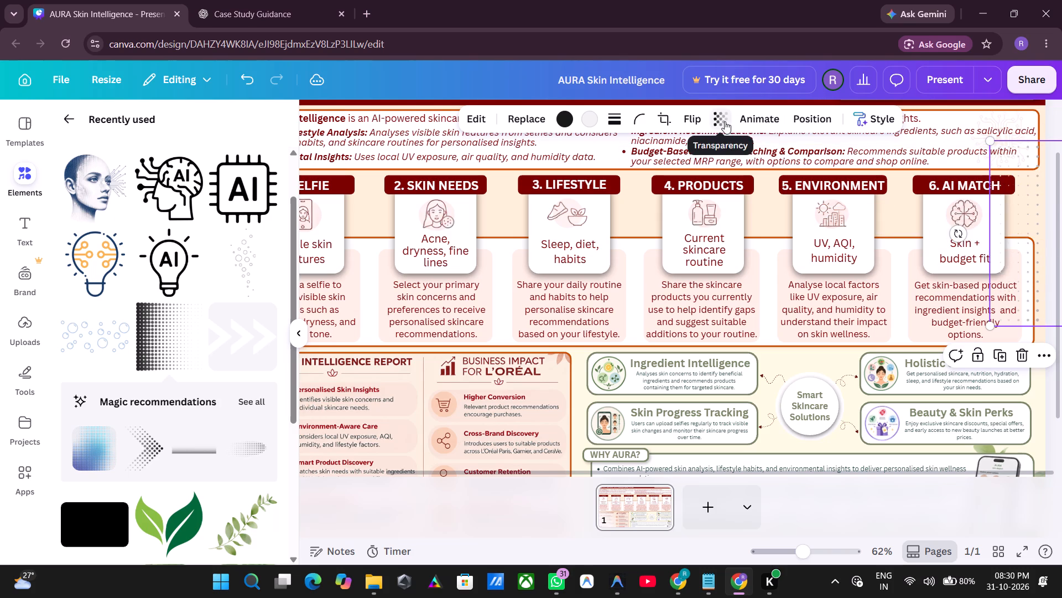
Send the halftone dot graphic to the back, then bring it forward one level, above the peach background.
click(809, 116)
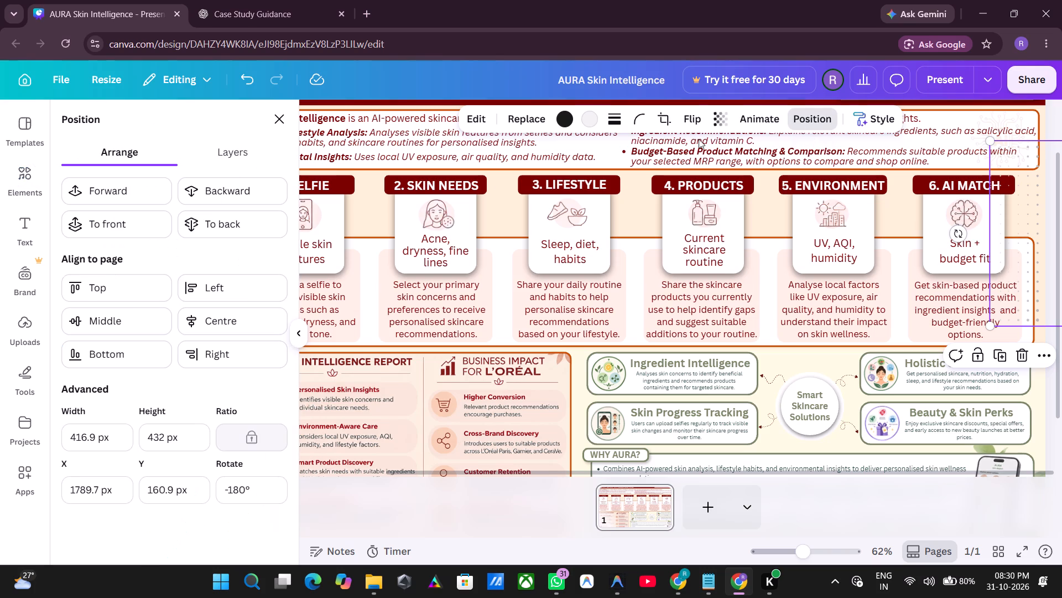
click(247, 227)
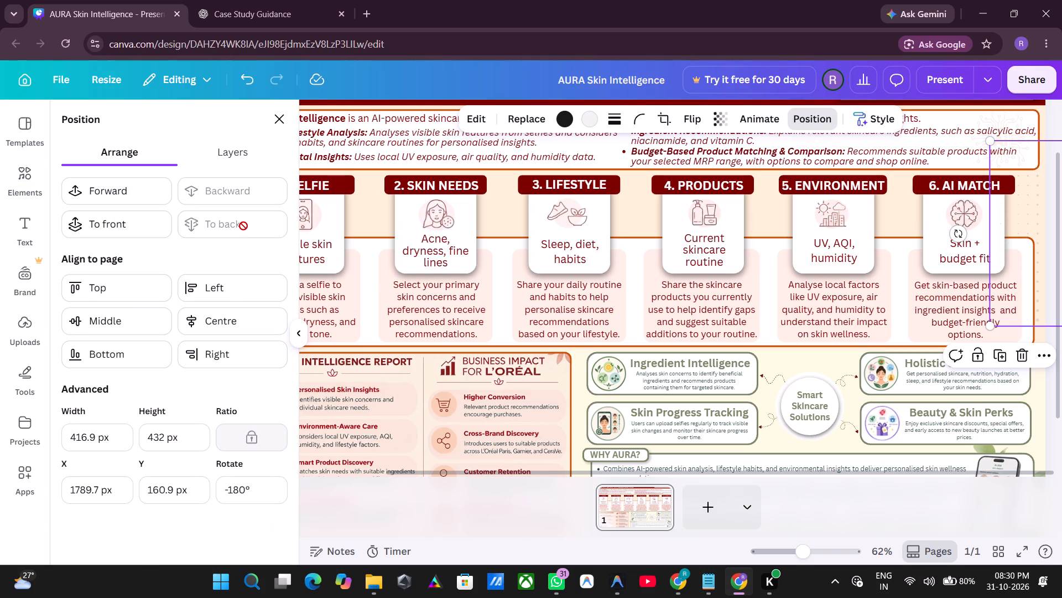
click(137, 195)
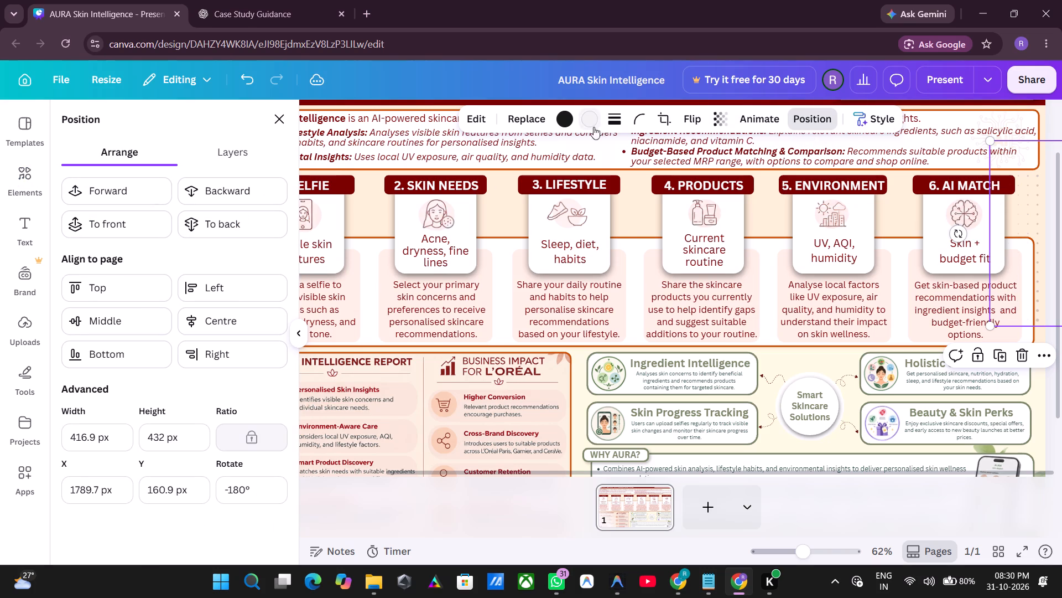
Recolour the black halftone dots, trying light orange #f9efe0 and peach puff #ffd9c2 before applying the darker dusty peach from the photo colours.
click(570, 124)
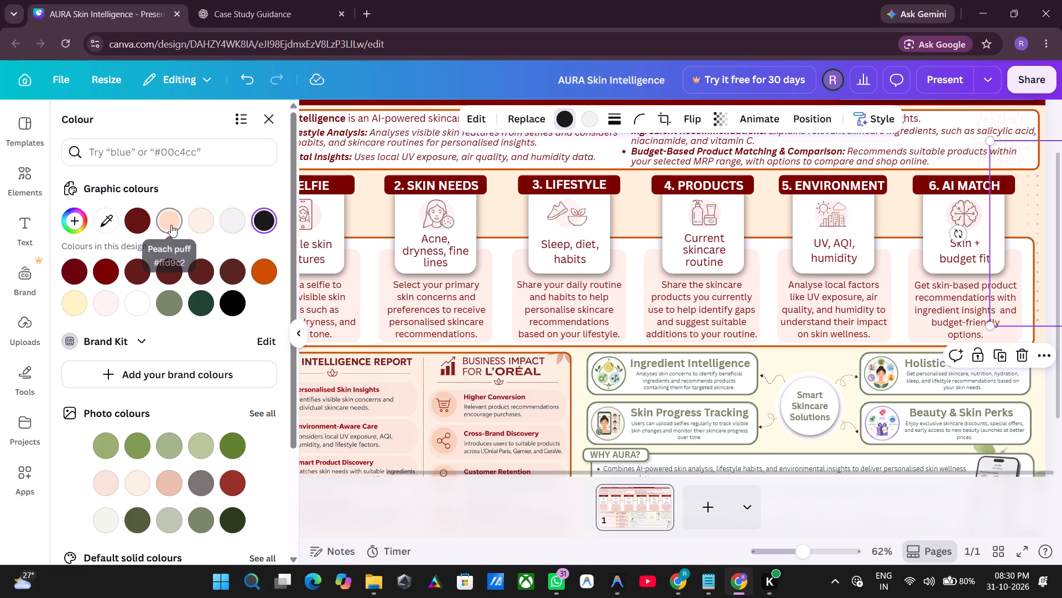
click(194, 225)
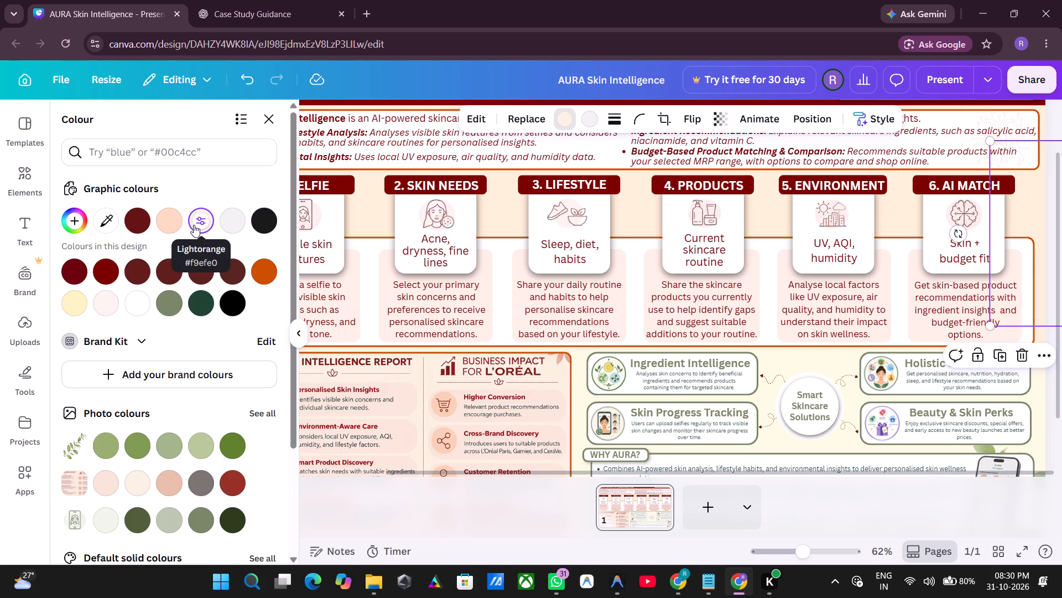
click(166, 223)
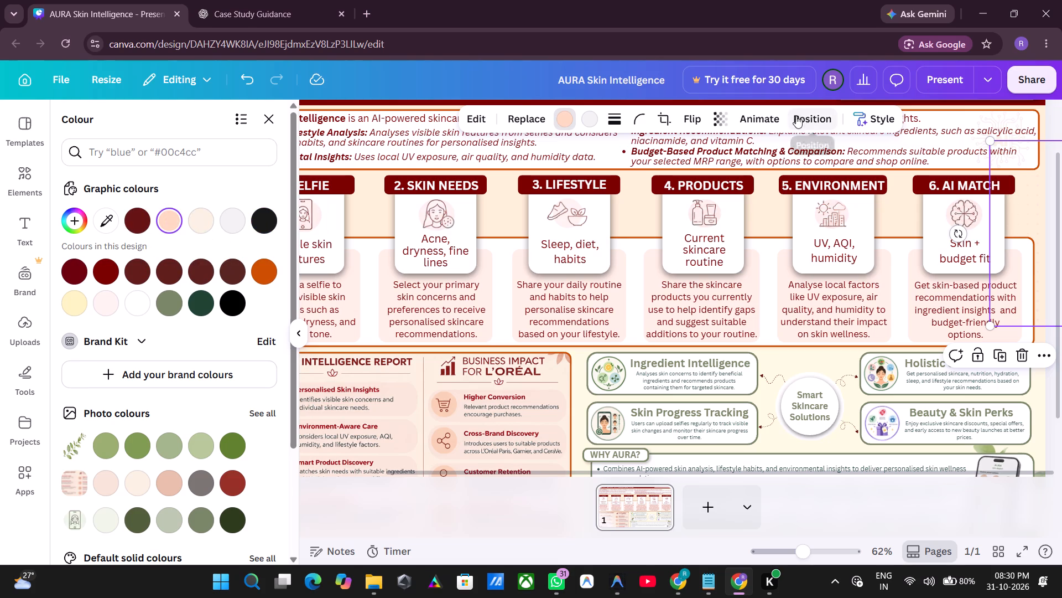
click(723, 117)
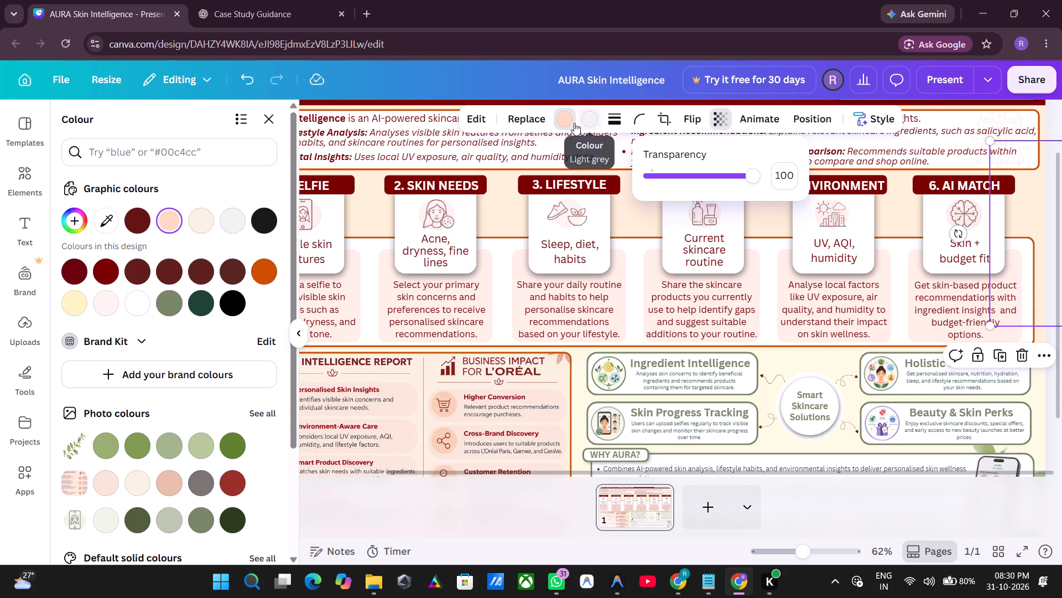
click(567, 123)
click(567, 123)
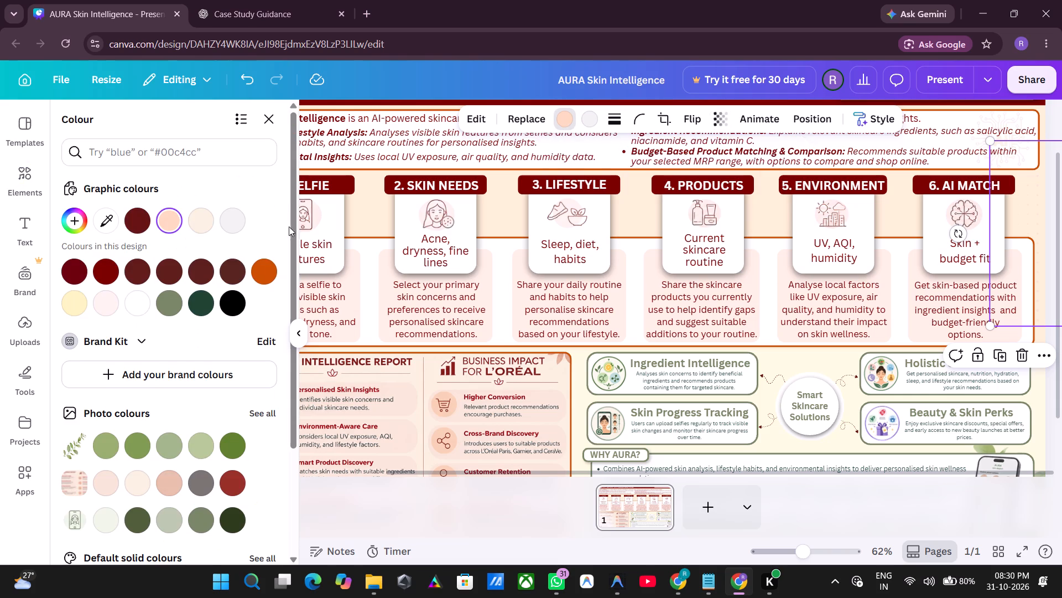
scroll(165, 291, down, 1)
click(159, 417)
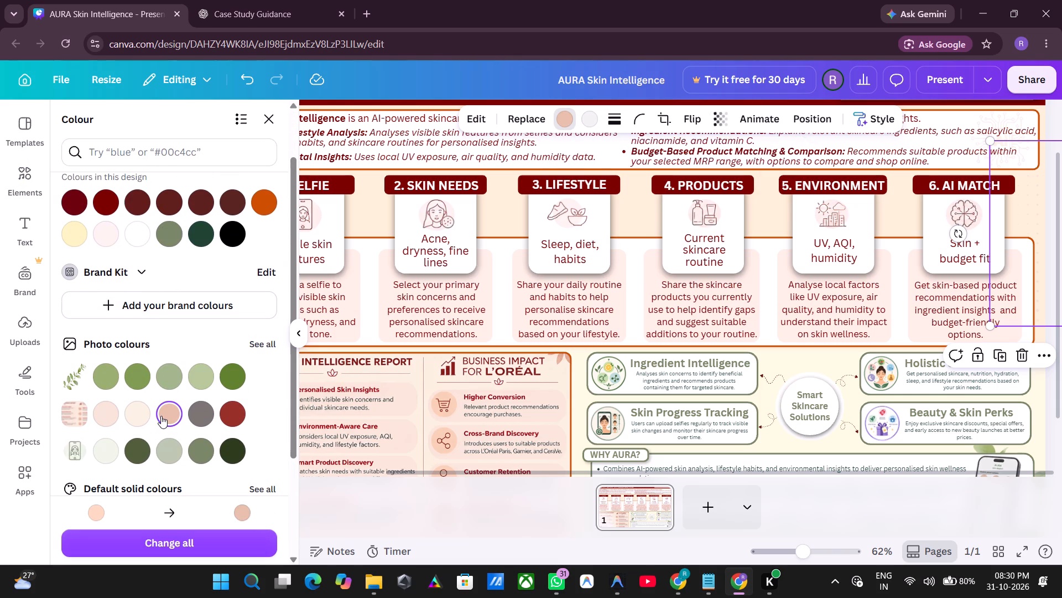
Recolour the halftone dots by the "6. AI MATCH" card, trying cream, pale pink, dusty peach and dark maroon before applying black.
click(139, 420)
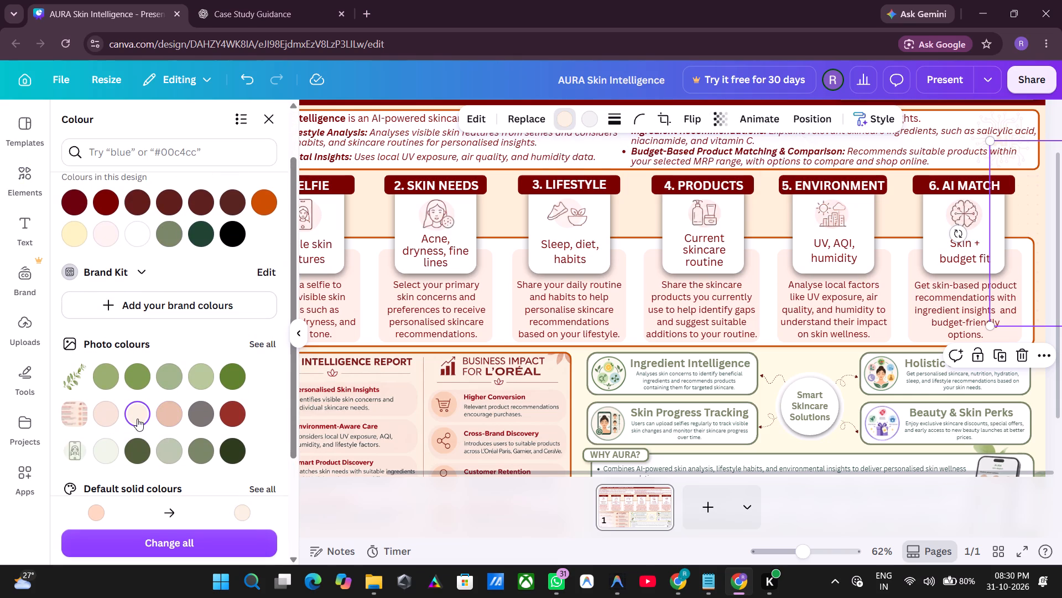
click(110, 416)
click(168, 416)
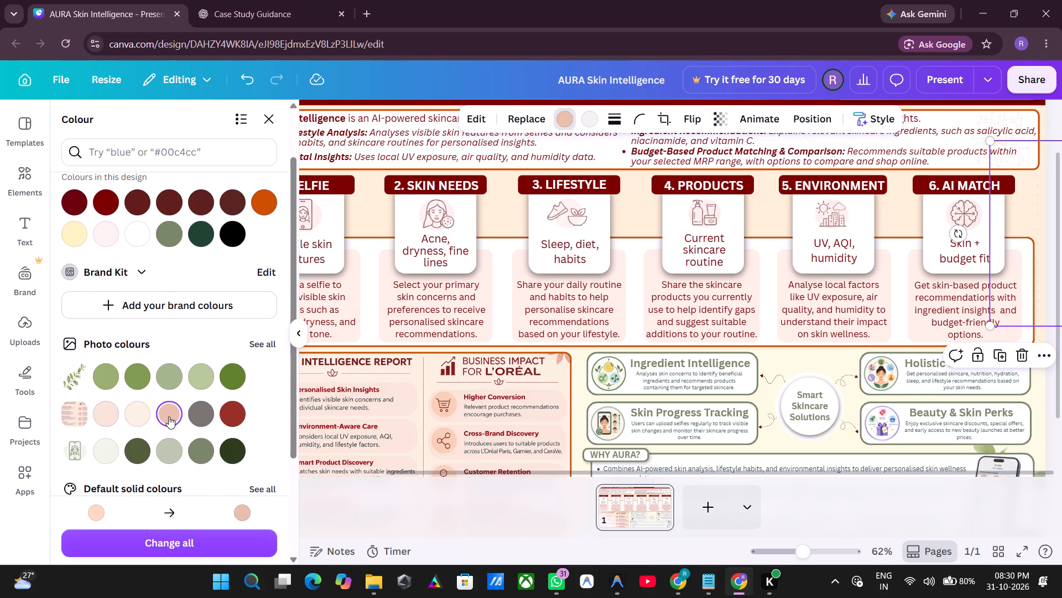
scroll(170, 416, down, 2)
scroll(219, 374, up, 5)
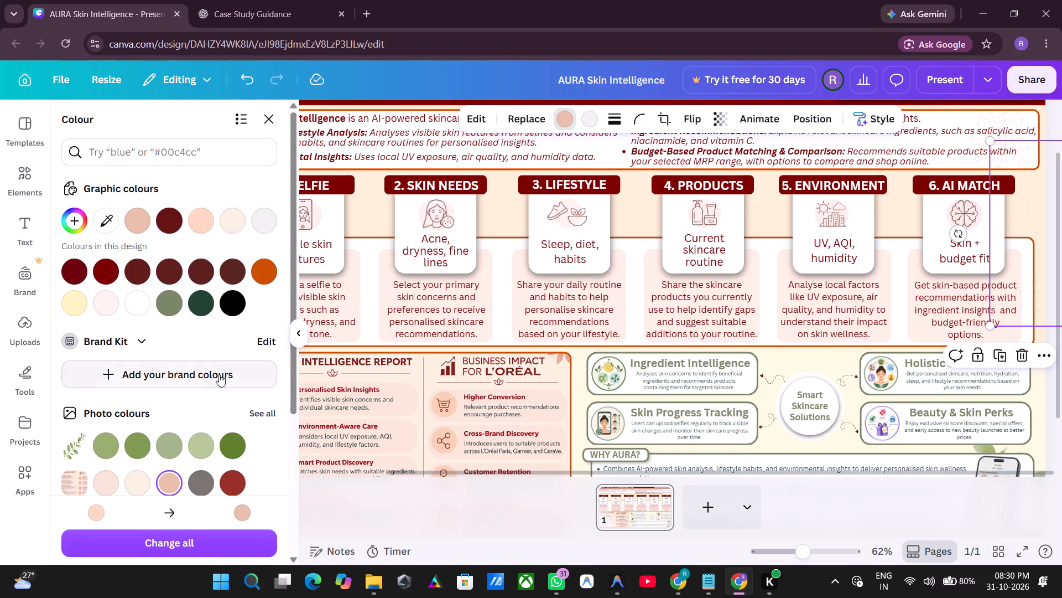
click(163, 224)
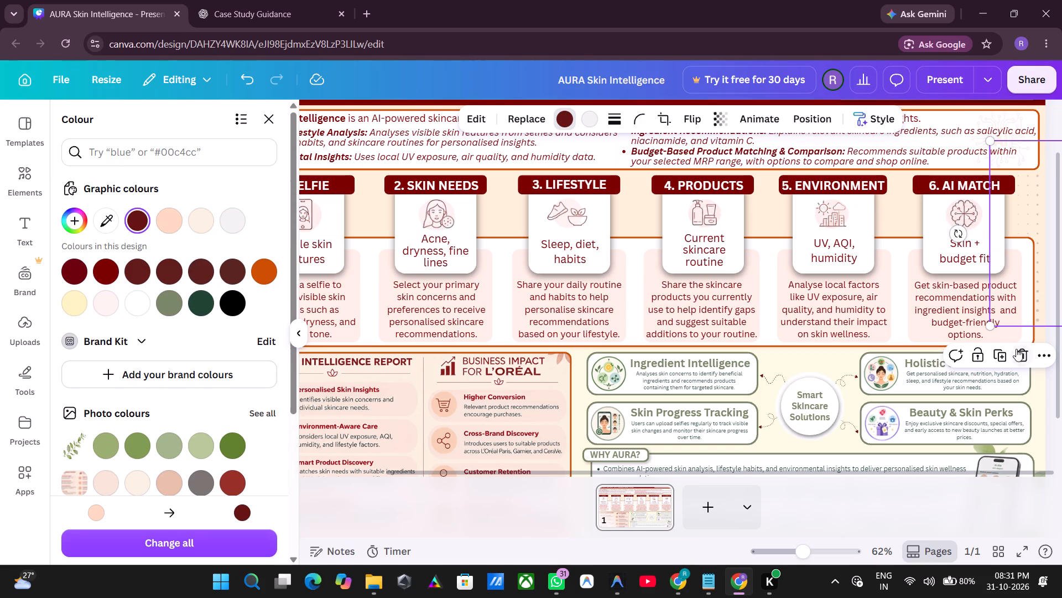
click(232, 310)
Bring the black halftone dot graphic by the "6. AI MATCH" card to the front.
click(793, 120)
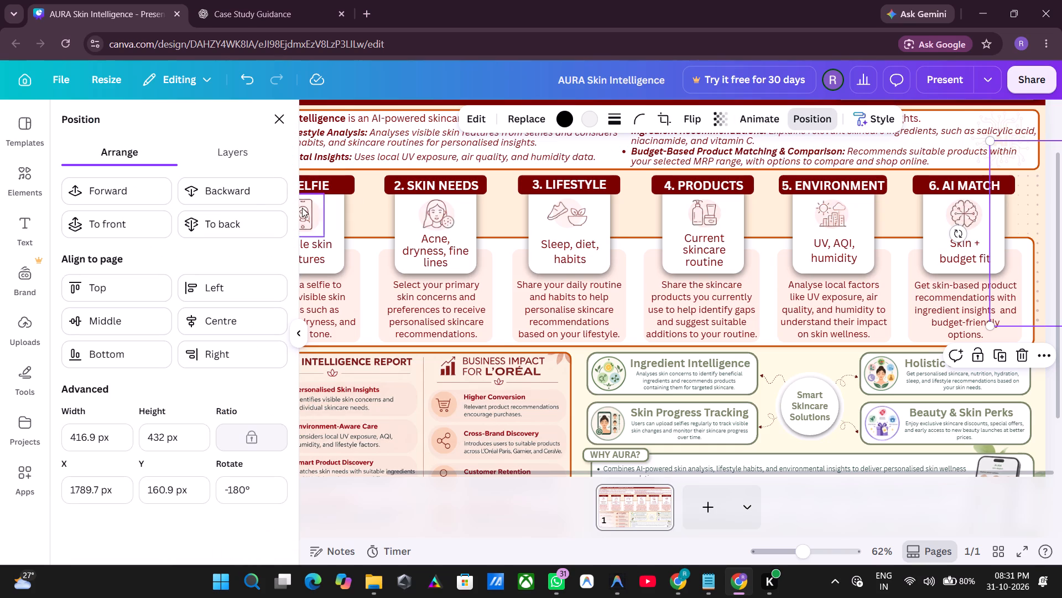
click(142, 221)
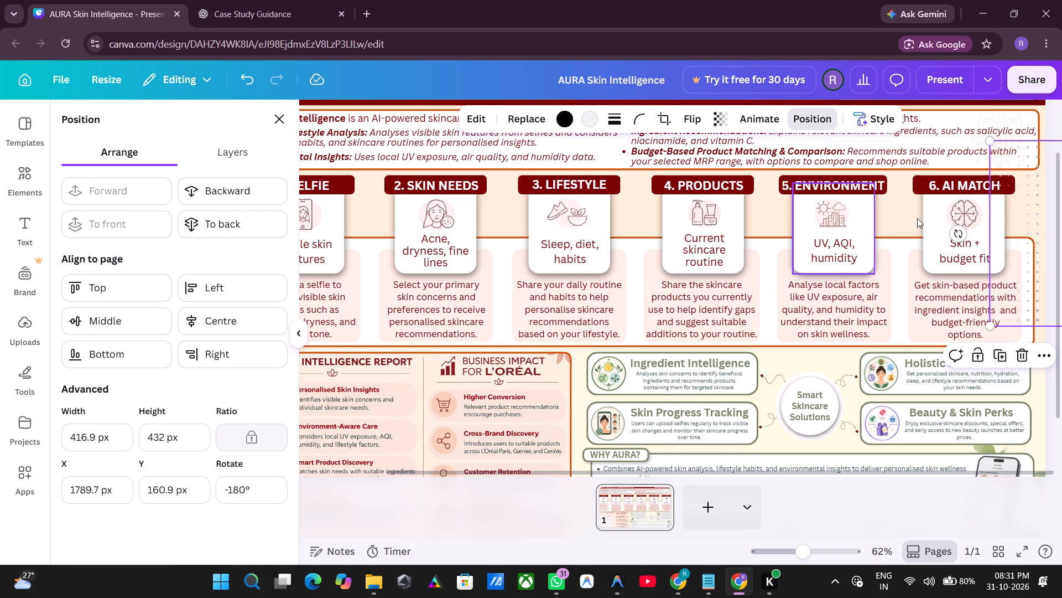
Narrow the peach background from its left side, pulling that edge inside the page beside the "1. SELFIE" card.
click(638, 220)
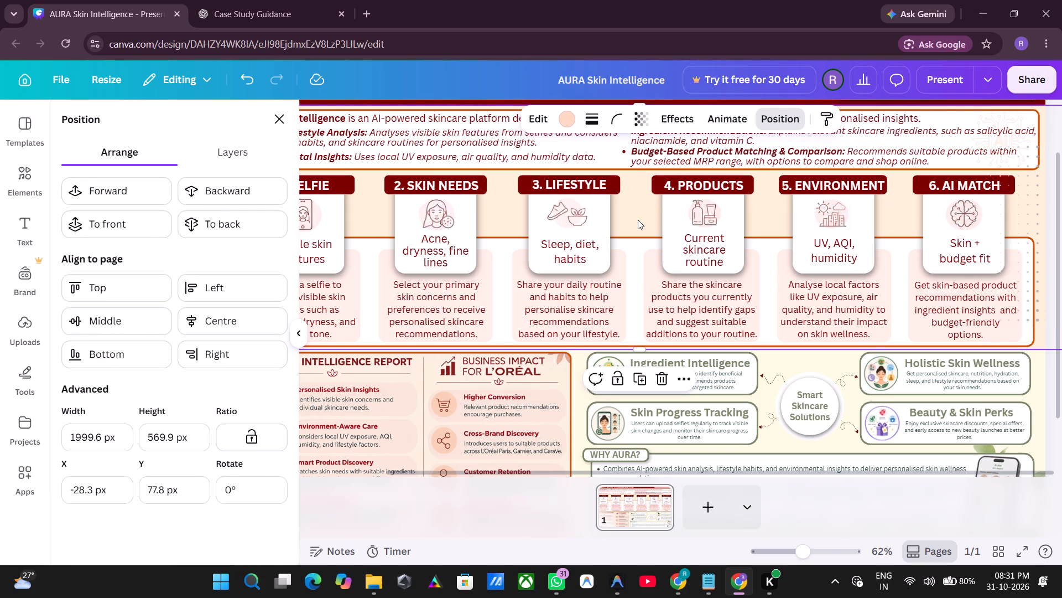
ctrl+scroll(638, 220, down, 3)
ctrl+scroll(638, 220, up, 1)
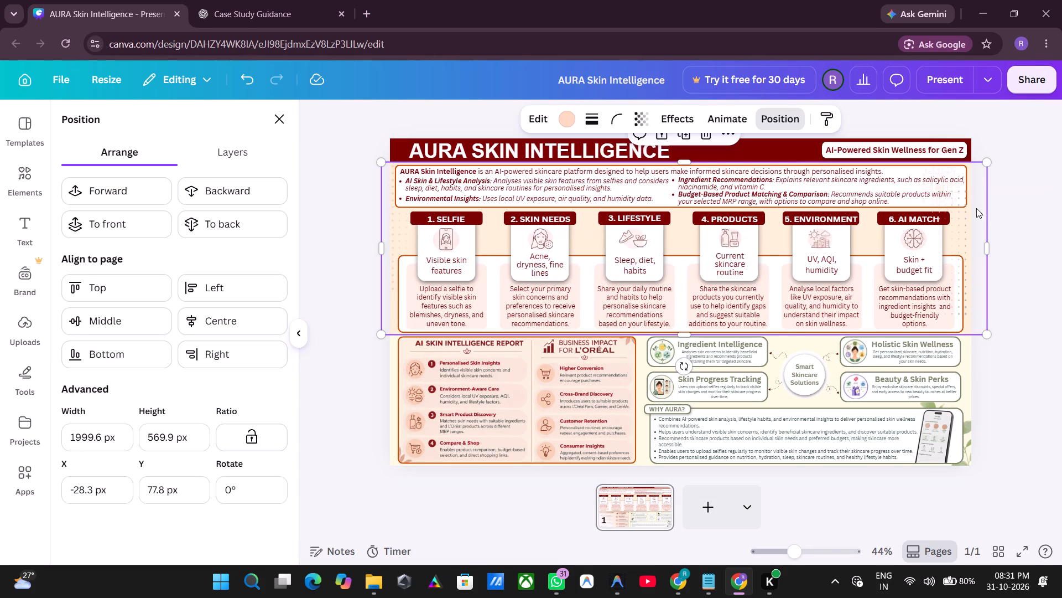
click(965, 234)
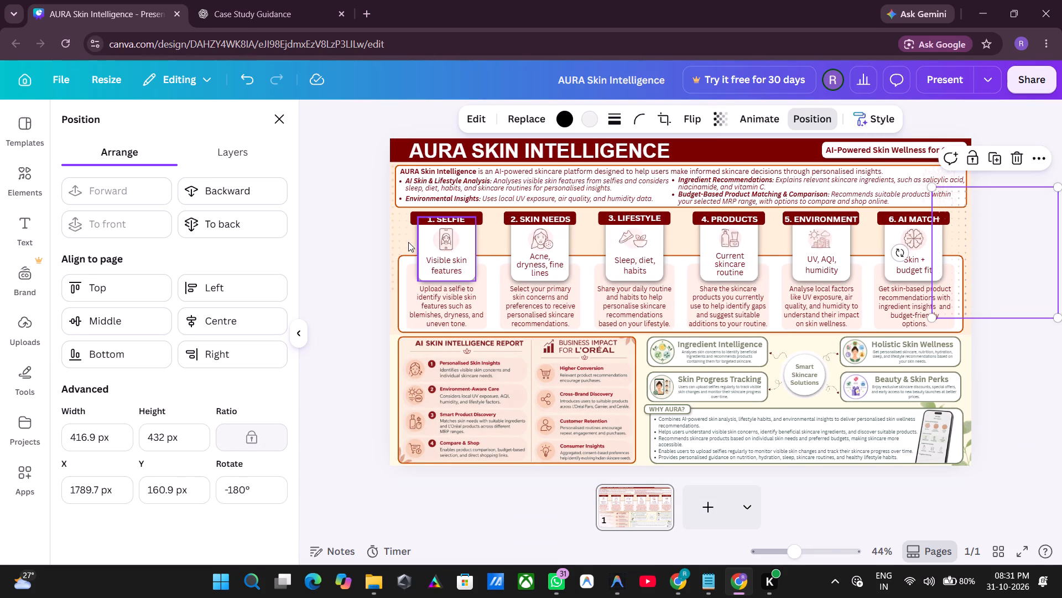
click(372, 241)
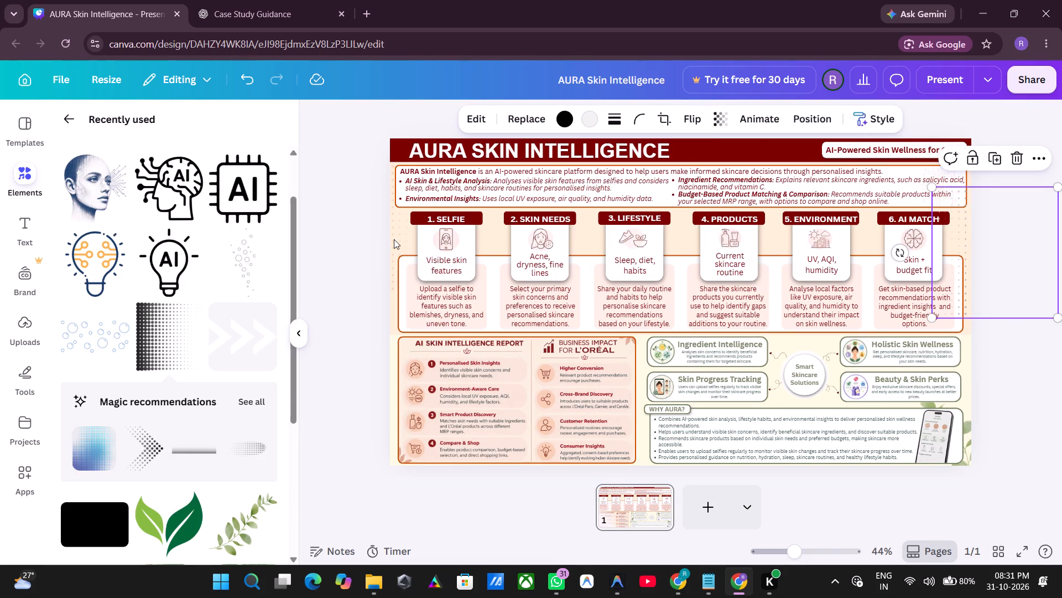
click(394, 239)
drag(381, 246, 419, 246)
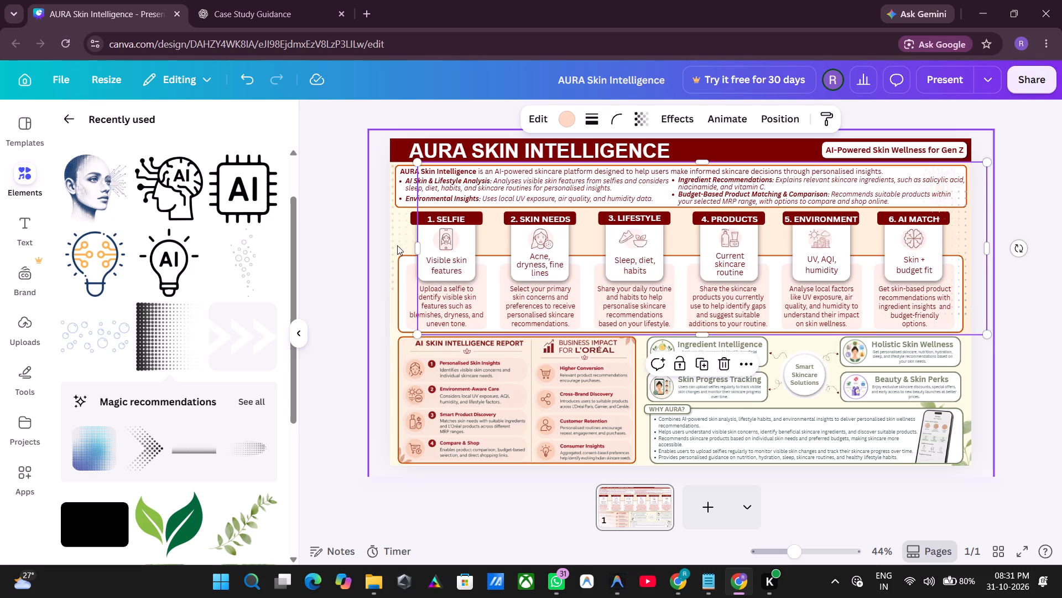
Unlock the cream page background and pull its left edge inward to expose the halftone dots beneath it.
click(398, 245)
scroll(376, 264, down, 1)
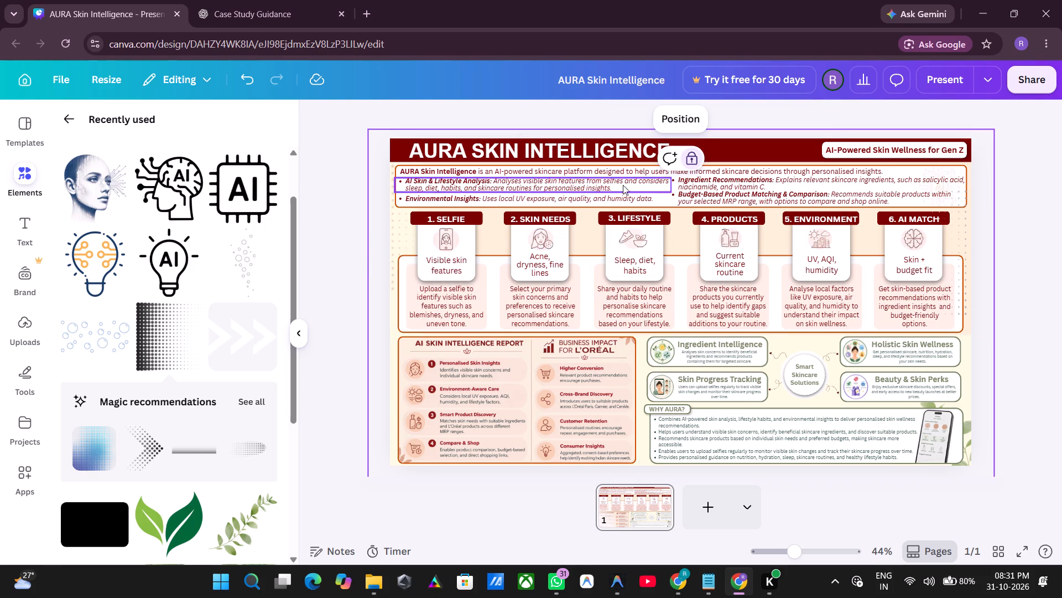
click(688, 164)
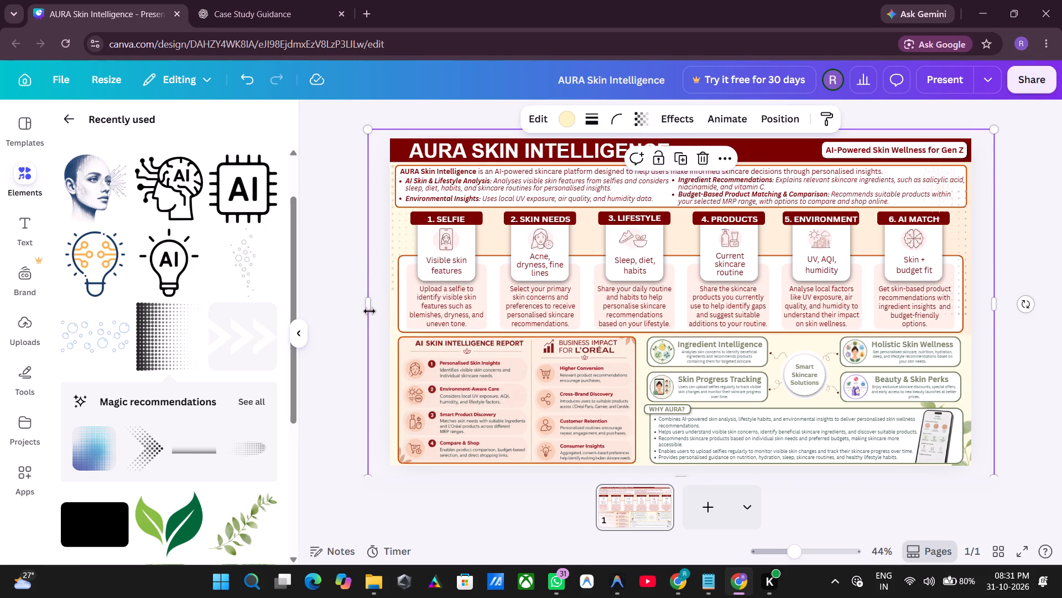
drag(367, 310, 401, 310)
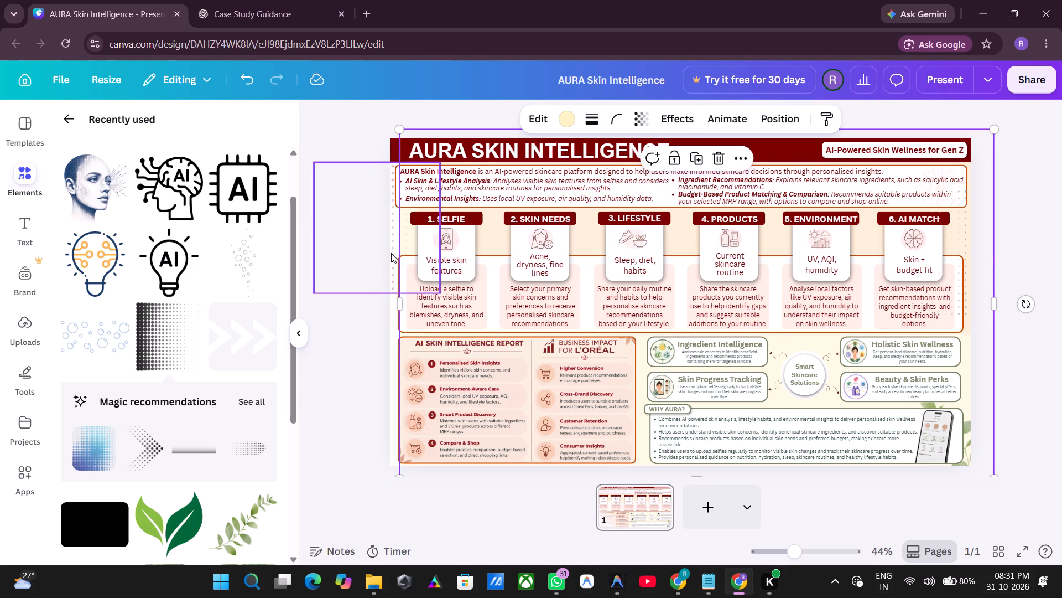
Duplicate the maroon halftone graphic at the page's left edge and move the copy over the "Business Impact for L'Oréal" card.
click(391, 253)
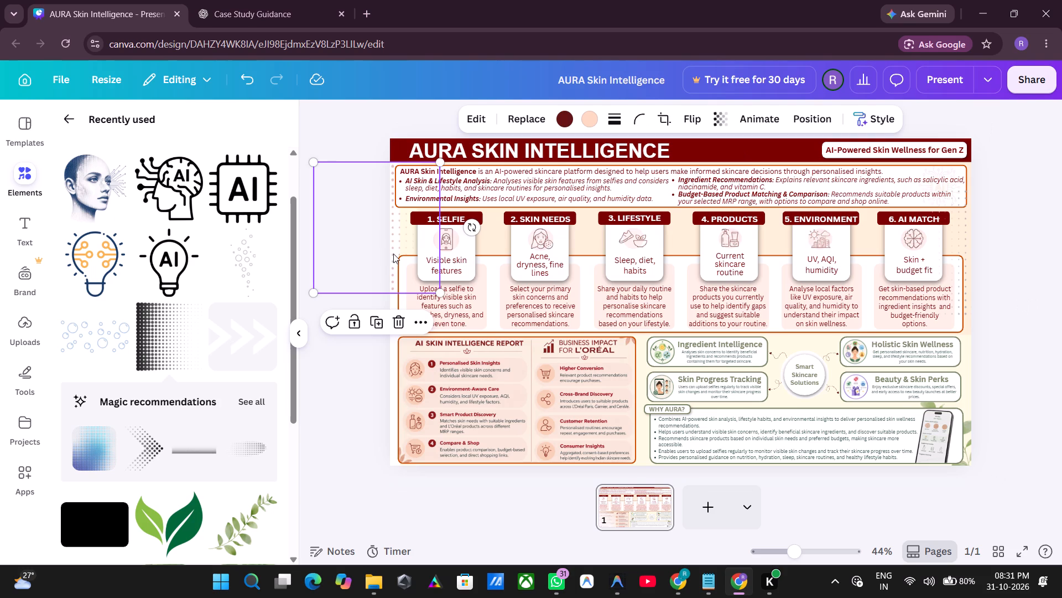
click(382, 319)
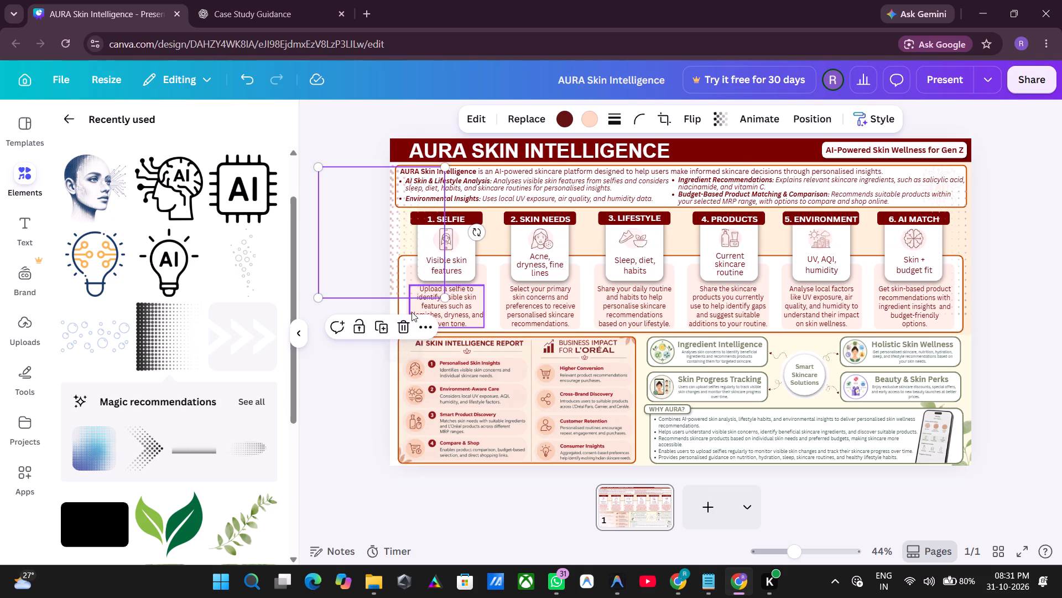
drag(395, 283, 414, 312)
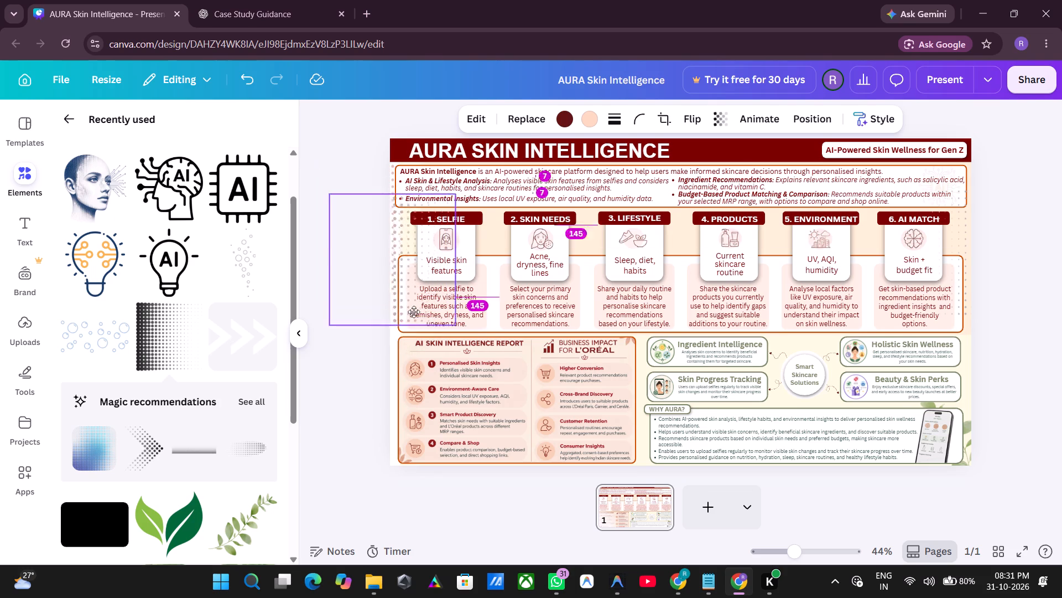
drag(414, 312, 590, 489)
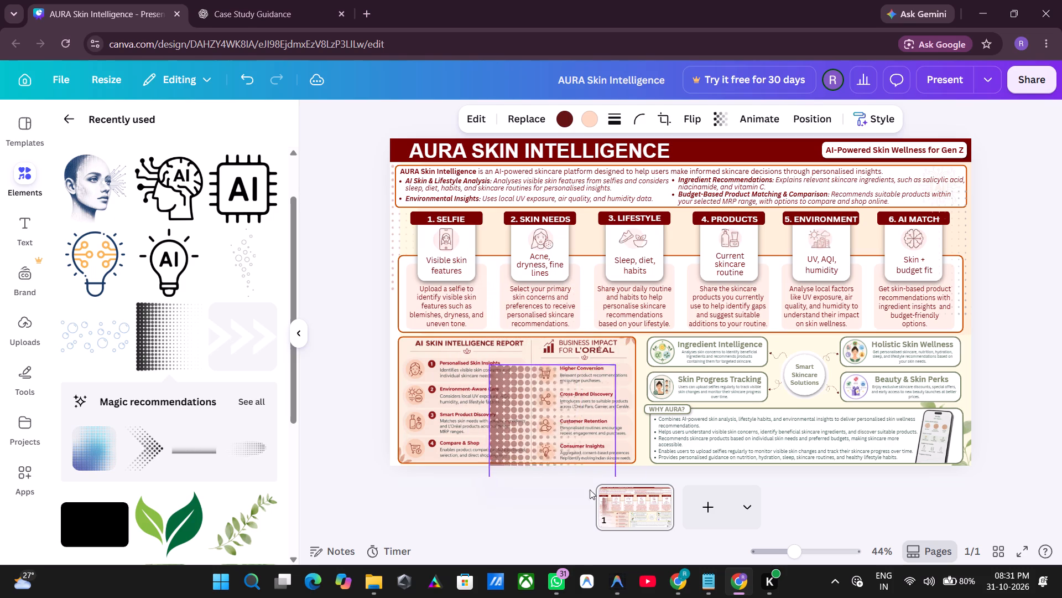
drag(590, 489, 618, 471)
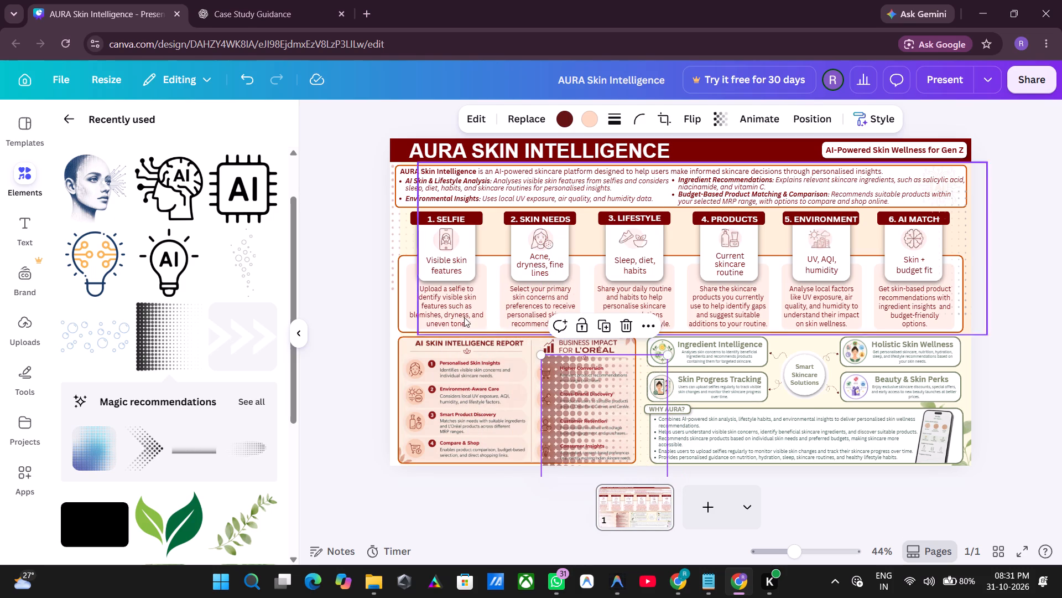
Extend the cream background's left edge back past the page edge, making it about 2,030 px wide.
click(404, 245)
drag(403, 308, 380, 305)
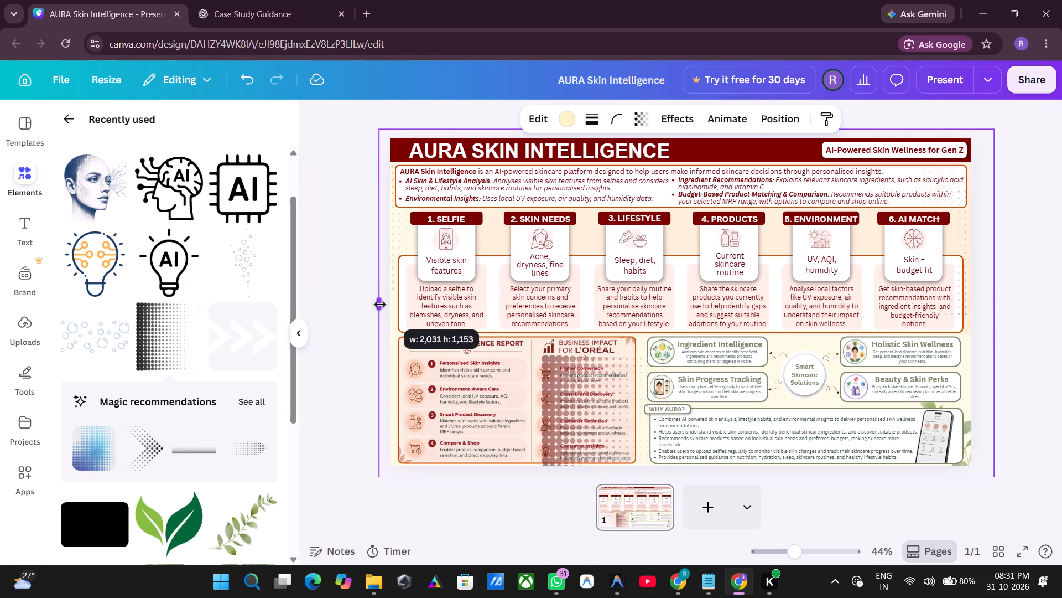
drag(380, 305, 379, 305)
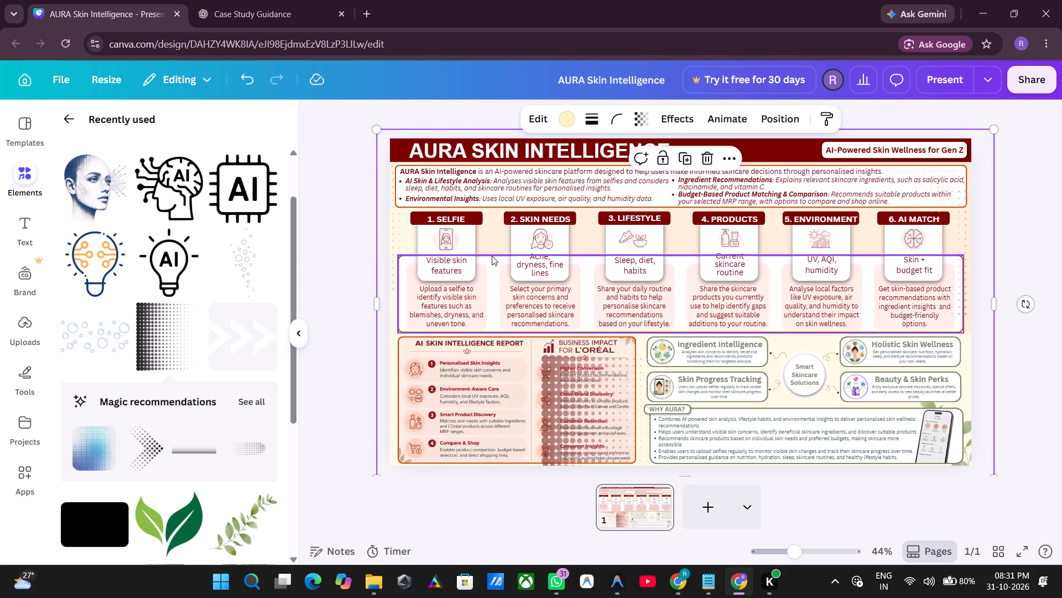
Widen the peach background back past the page's left edge to about 2,000 px.
click(496, 242)
drag(417, 251, 403, 251)
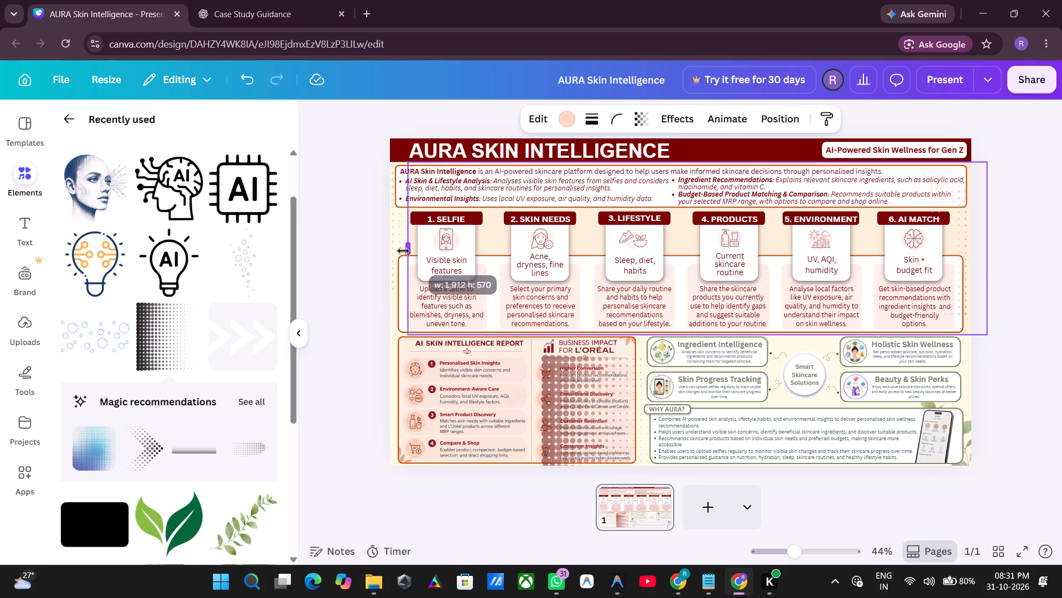
drag(403, 251, 382, 256)
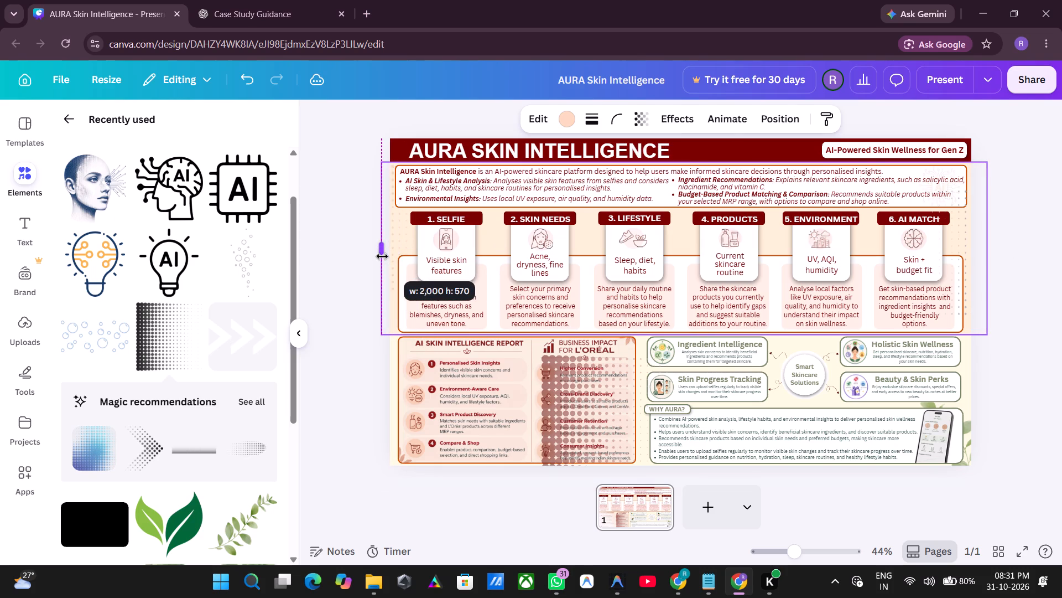
drag(382, 256, 384, 257)
click(360, 233)
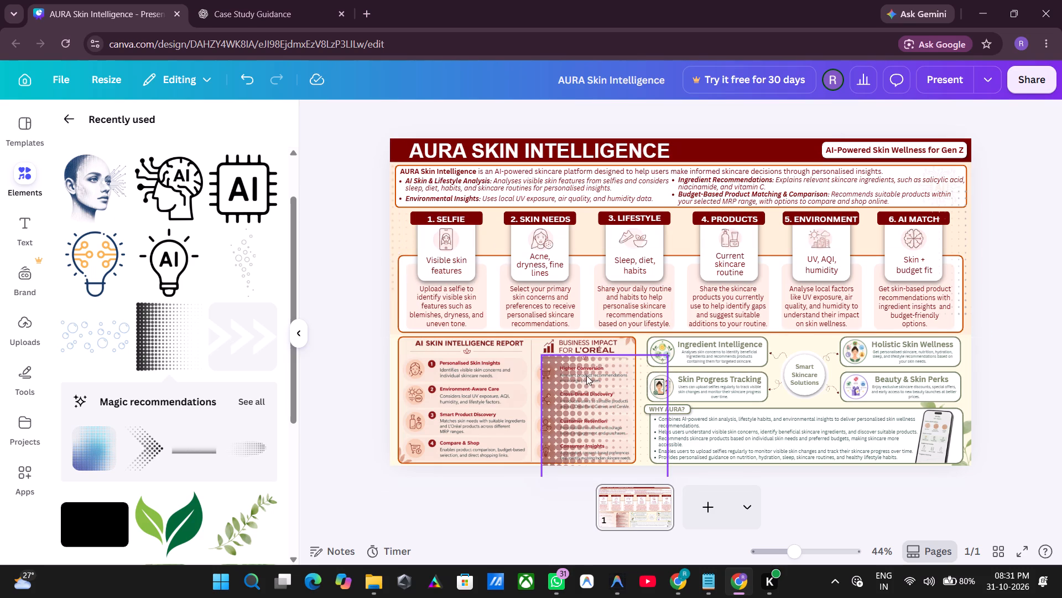
Move the duplicated maroon halftone graphic over the "Holistic Skin Wellness" and "Beauty & Skin Perks" cards.
drag(597, 374, 953, 338)
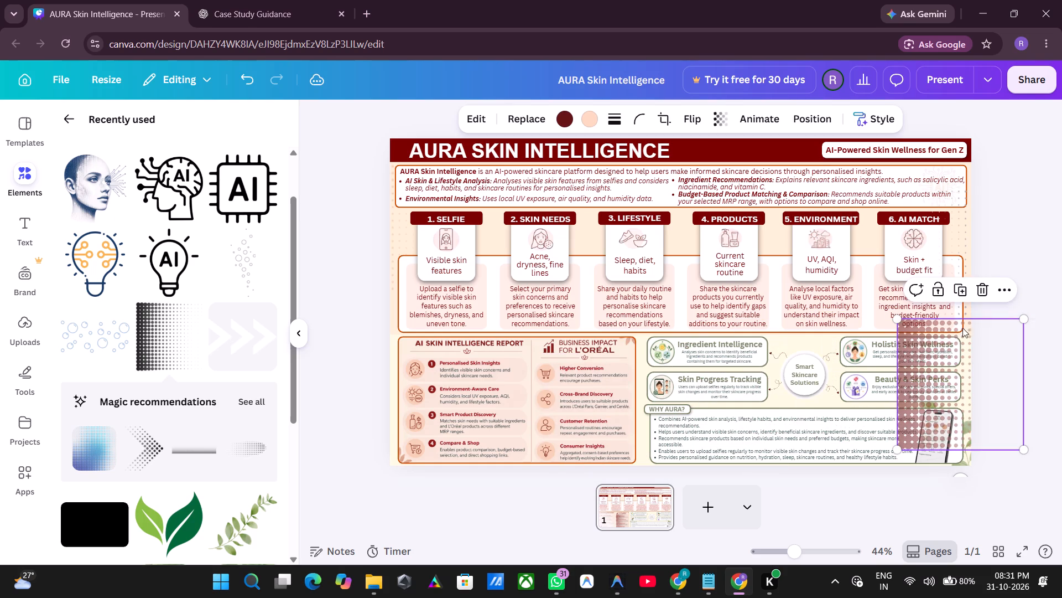
Delete the black halftone dot graphic at the page's right edge beside the "6. AI MATCH" card.
click(952, 240)
click(1011, 157)
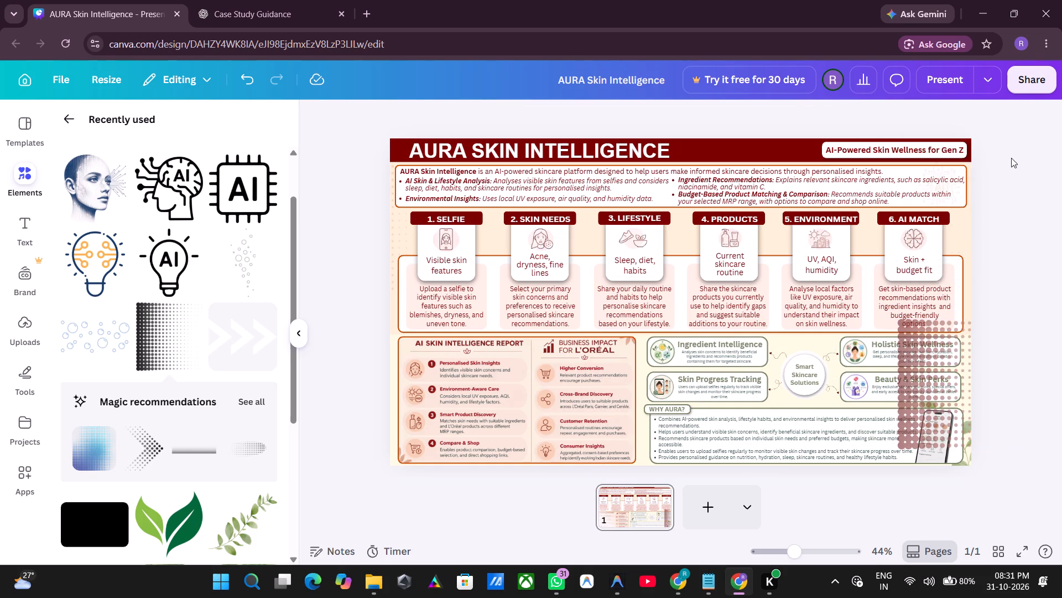
Shift the maroon halftone copy up over the "6. AI MATCH" description and rotate it about 180° so its dense side faces outward.
drag(951, 345, 926, 297)
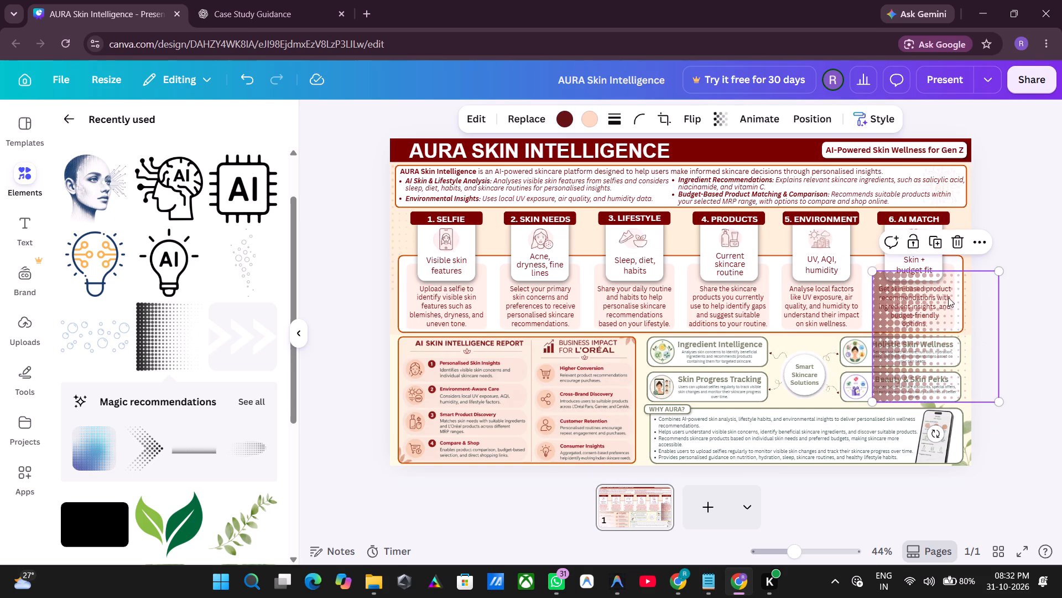
drag(952, 348, 957, 353)
drag(957, 353, 942, 331)
drag(924, 417, 969, 397)
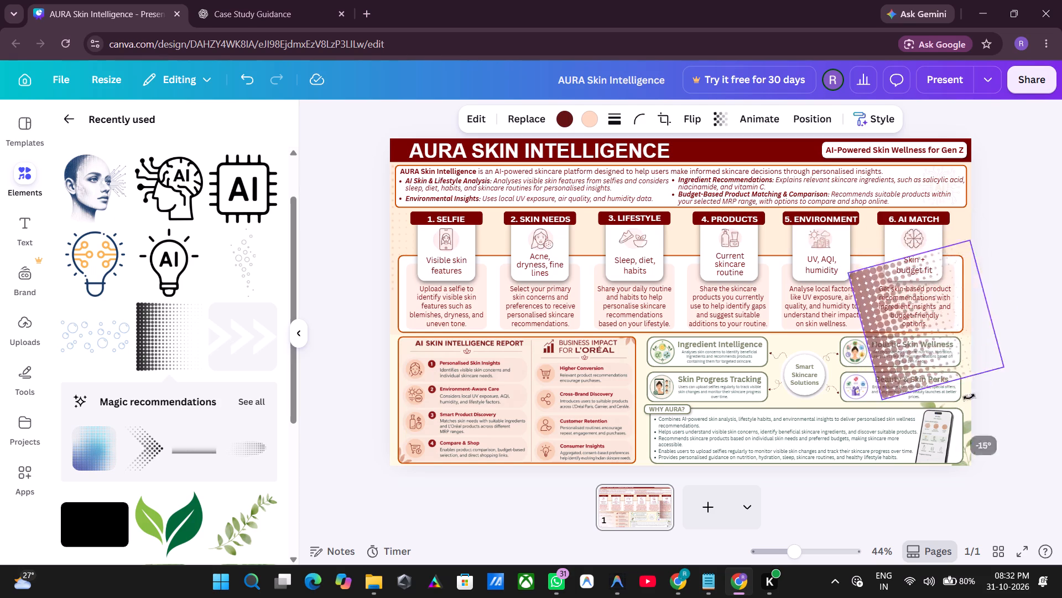
drag(969, 397, 928, 278)
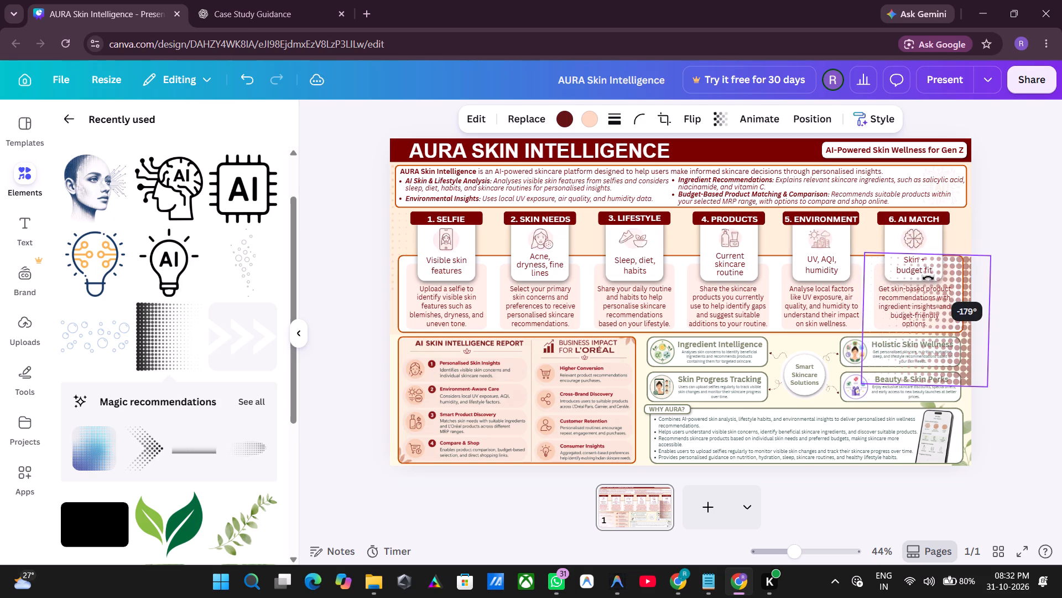
drag(928, 278, 928, 279)
Move the maroon halftone copy onto the page's right edge beside the "6. AI MATCH" card, at about X 1777 px, Y 90 px.
drag(954, 317, 1019, 260)
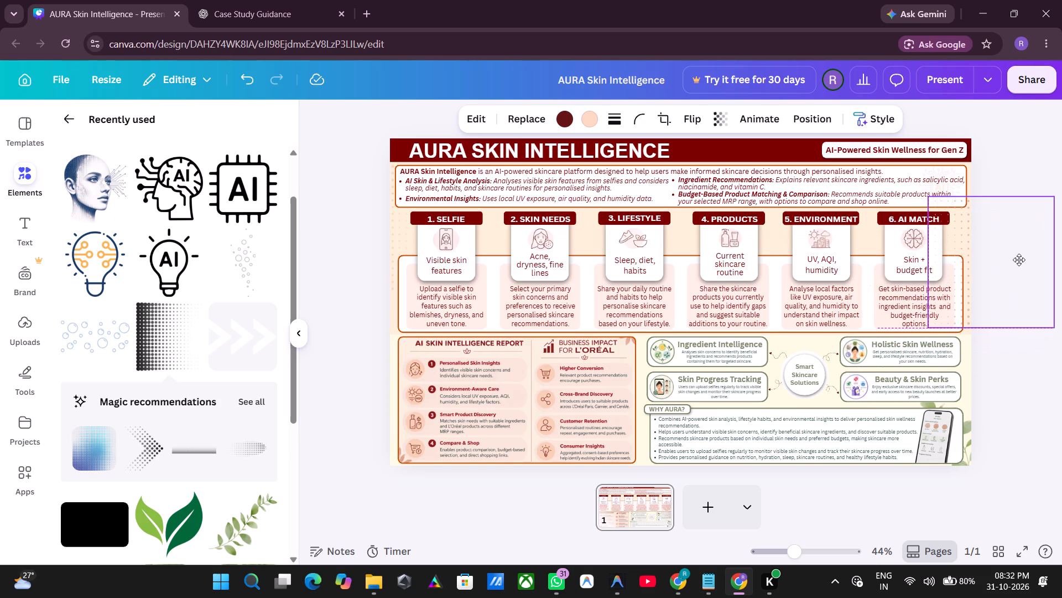
drag(1019, 260, 1007, 249)
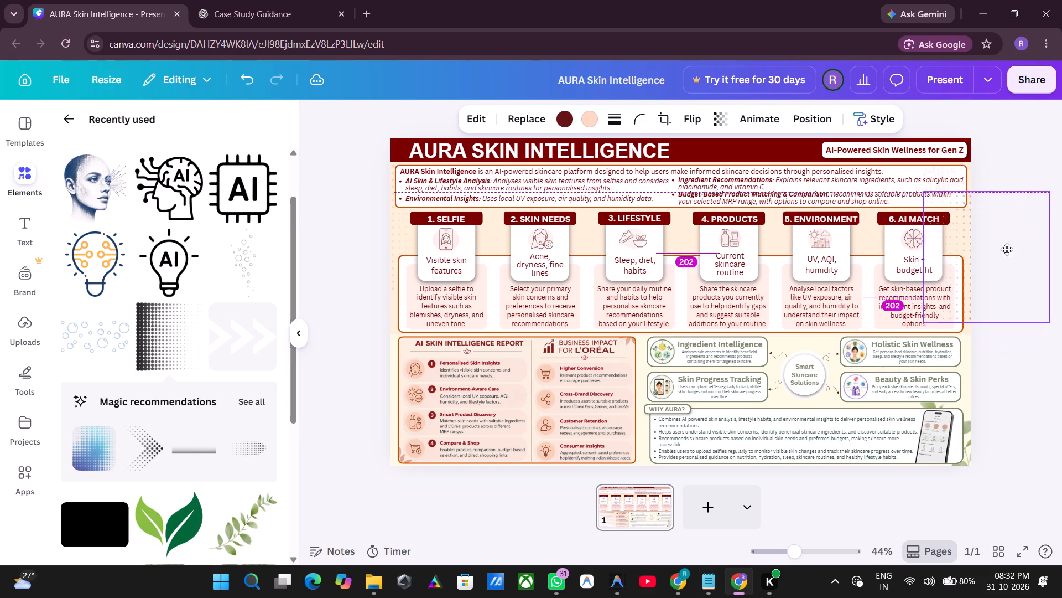
drag(1007, 249, 1001, 227)
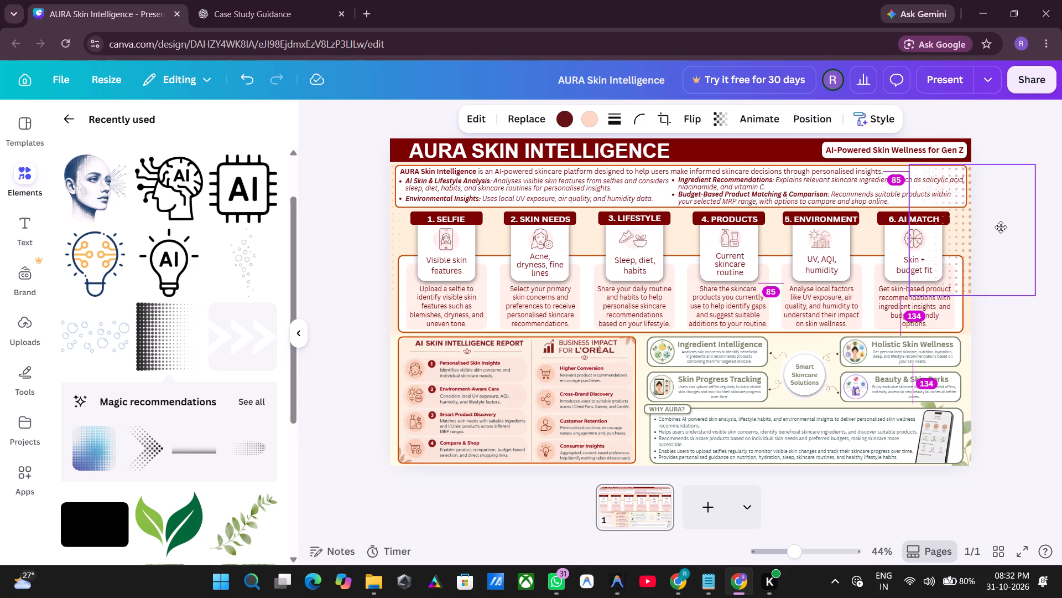
drag(1001, 227, 1006, 229)
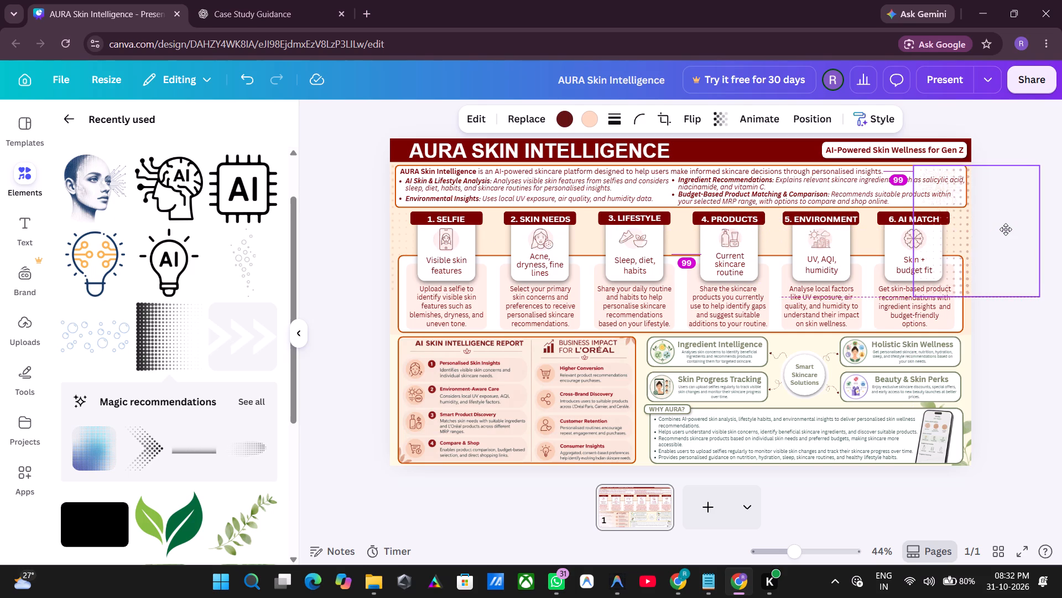
drag(1006, 229, 1013, 230)
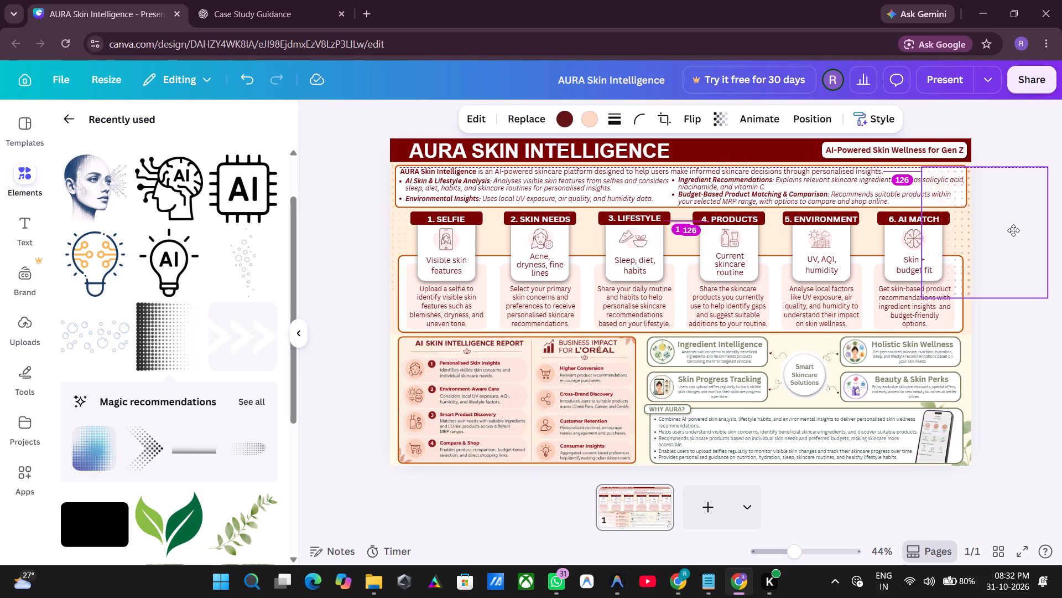
drag(1013, 230, 1021, 231)
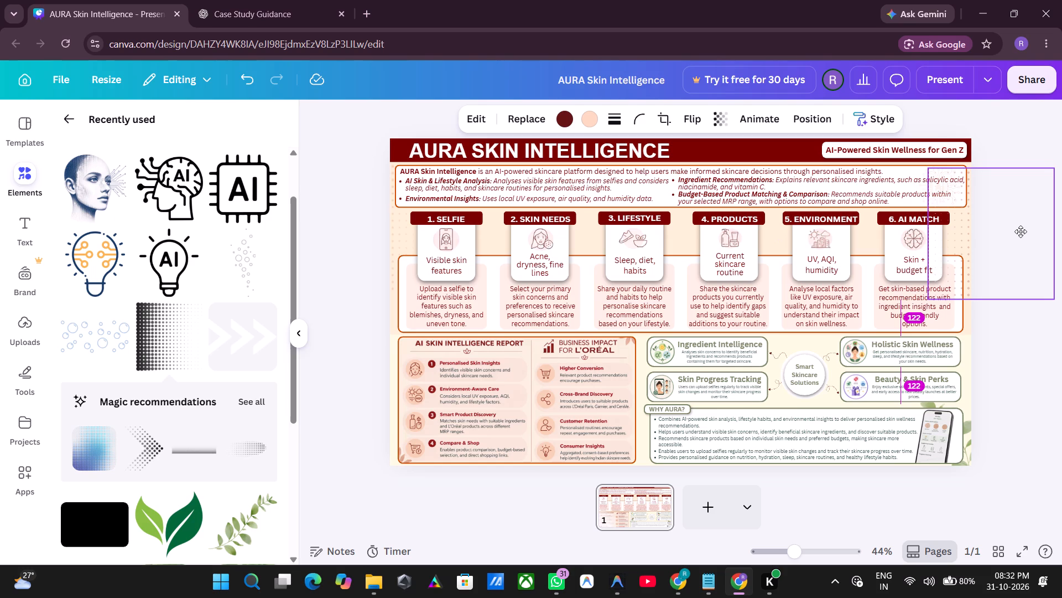
drag(1021, 231, 1019, 229)
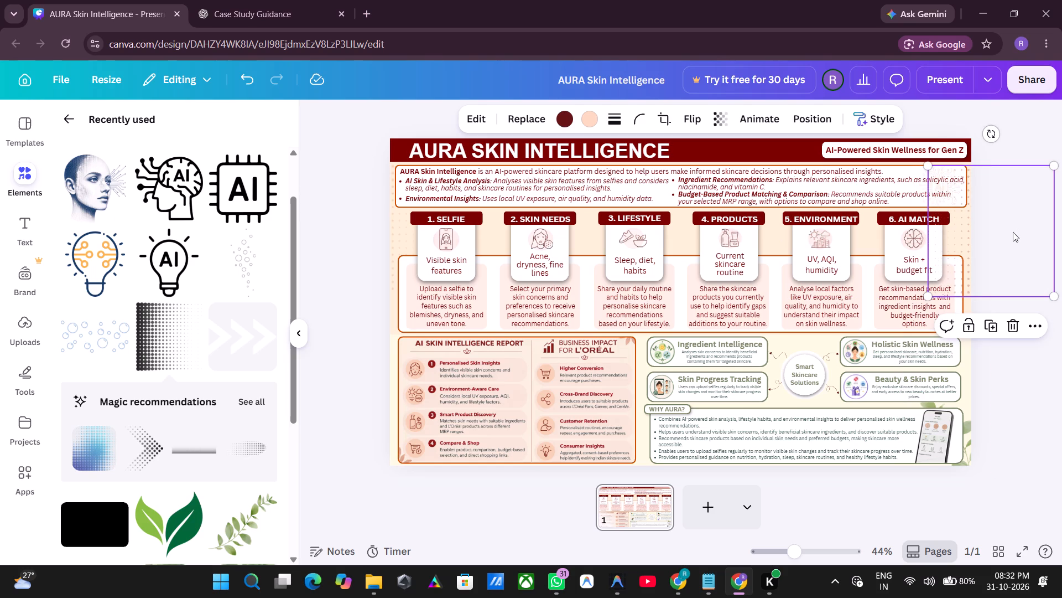
Send the maroon halftone copy to the back, behind all the page's other elements.
click(802, 114)
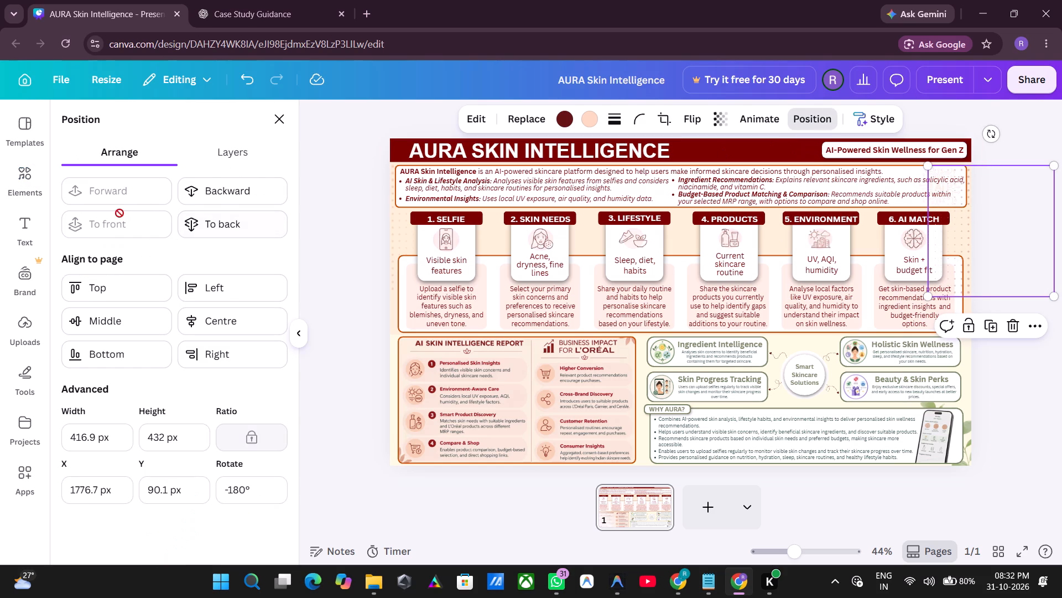
click(230, 218)
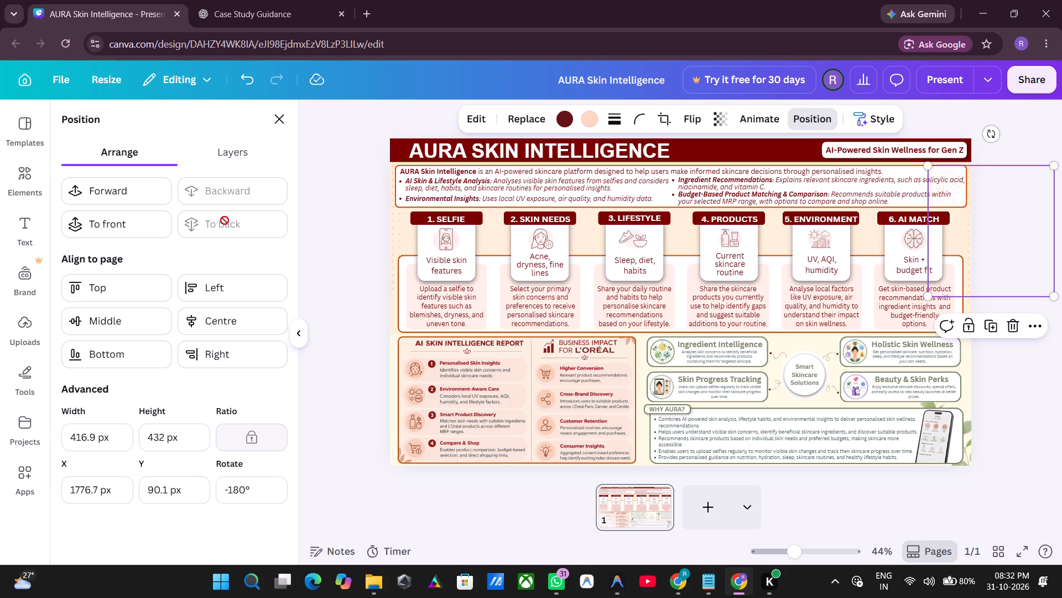
click(152, 195)
click(217, 198)
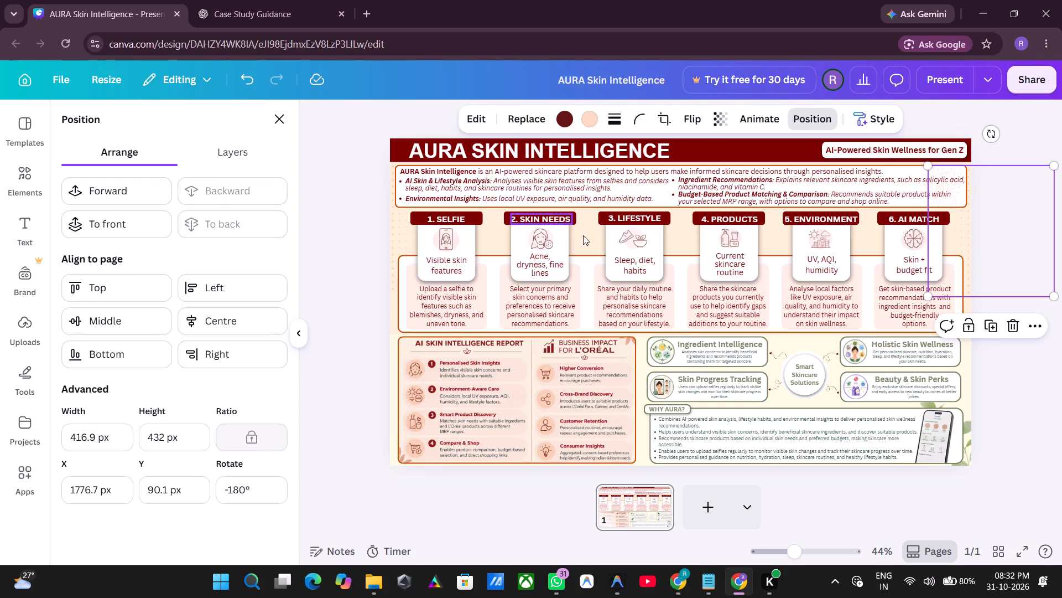
Nudge the maroon halftone copy slightly inward from the page's right edge and deselect it.
drag(995, 241, 995, 240)
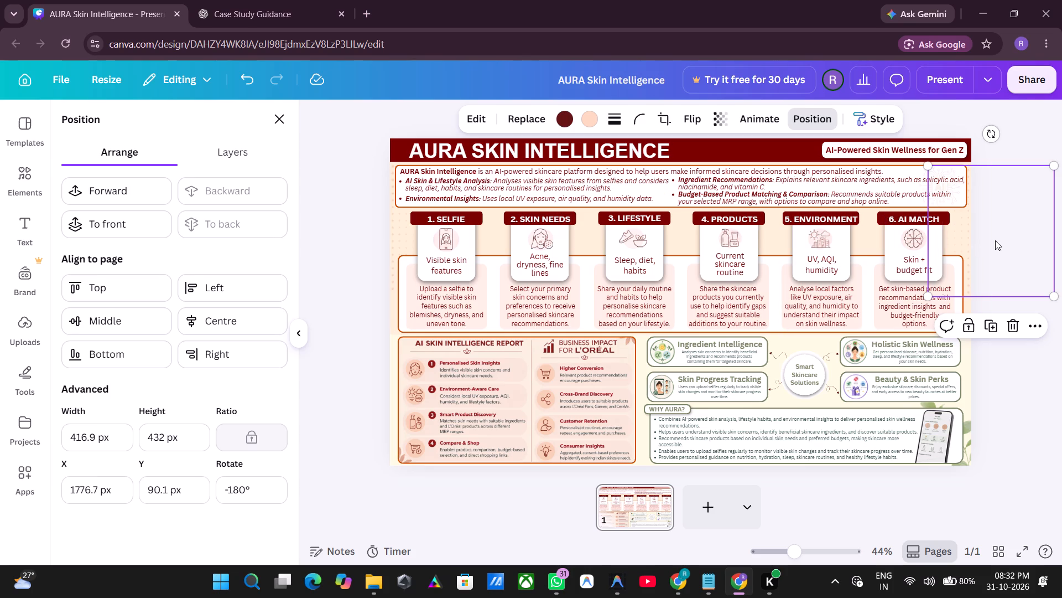
drag(995, 240, 989, 241)
click(1024, 143)
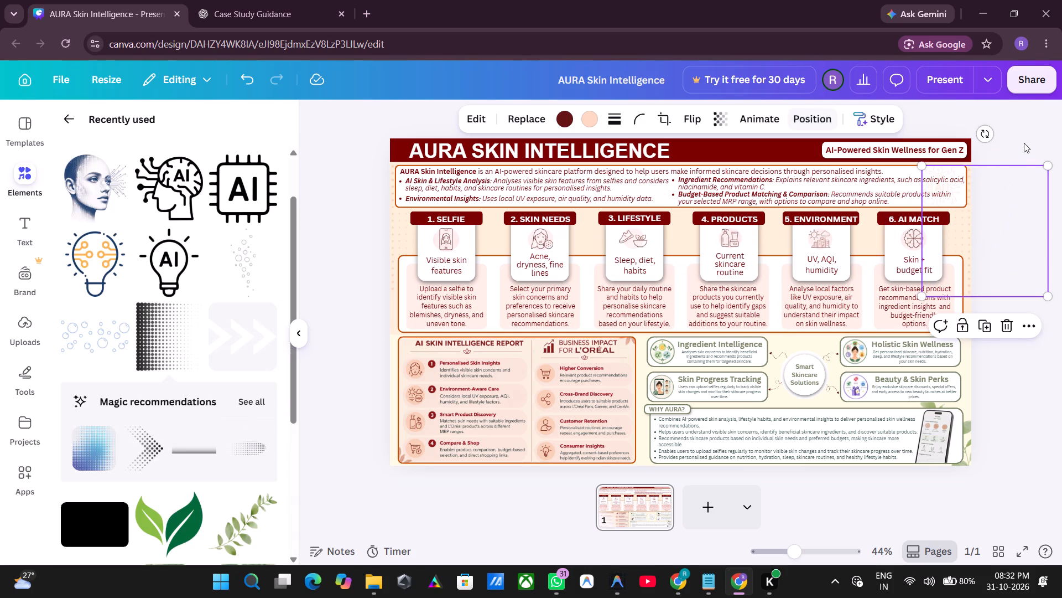
click(1024, 143)
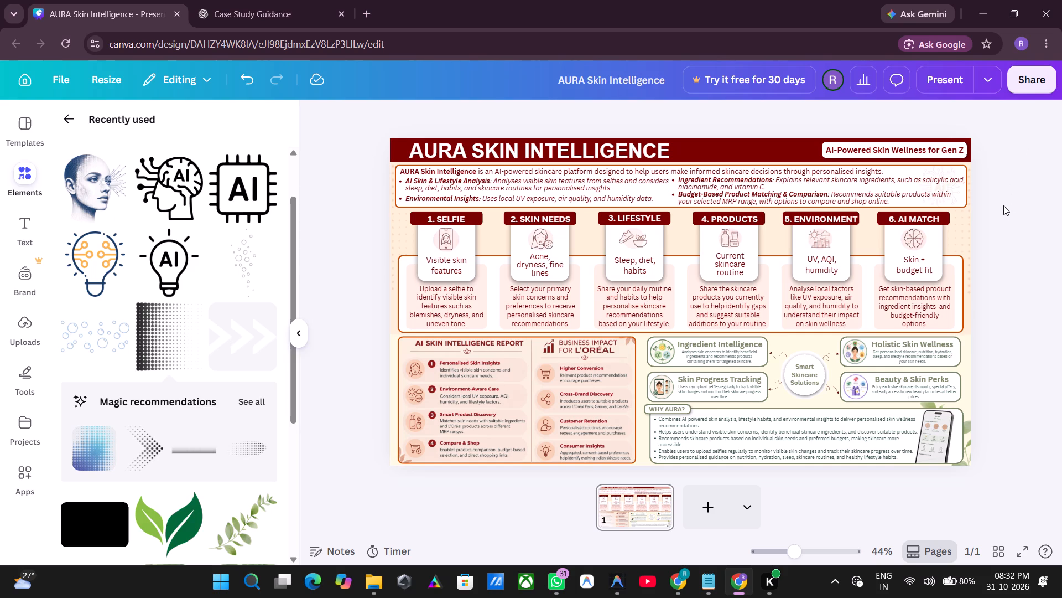
click(1009, 233)
Review the whole case-study page in full-screen view, checking the backgrounds and the halftone dots at both edges.
ctrl+scroll(1008, 231, down, 4)
ctrl+scroll(1008, 234, up, 3)
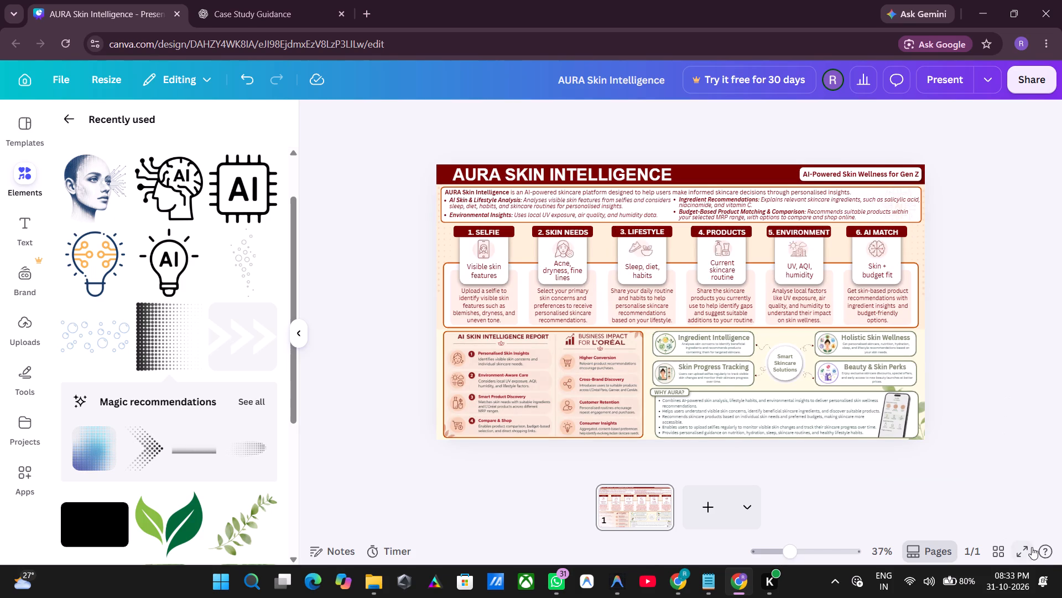
click(1024, 553)
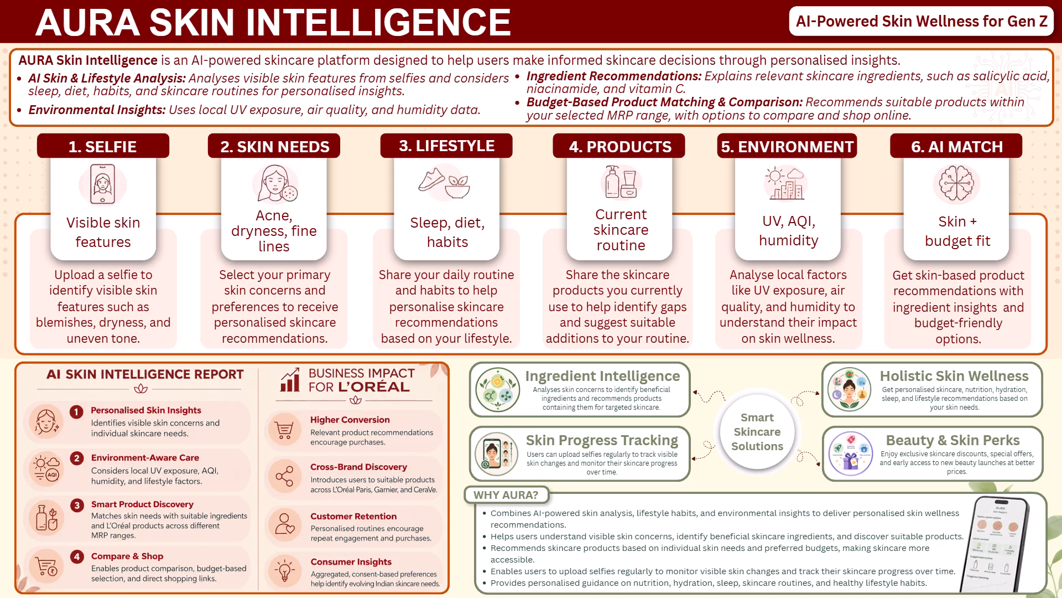
key(Escape)
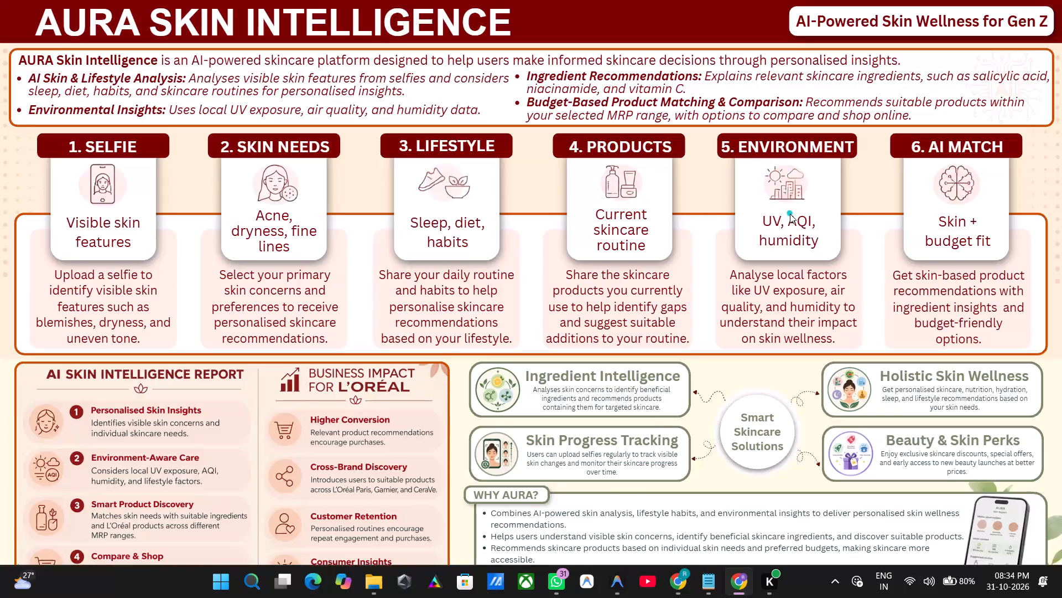